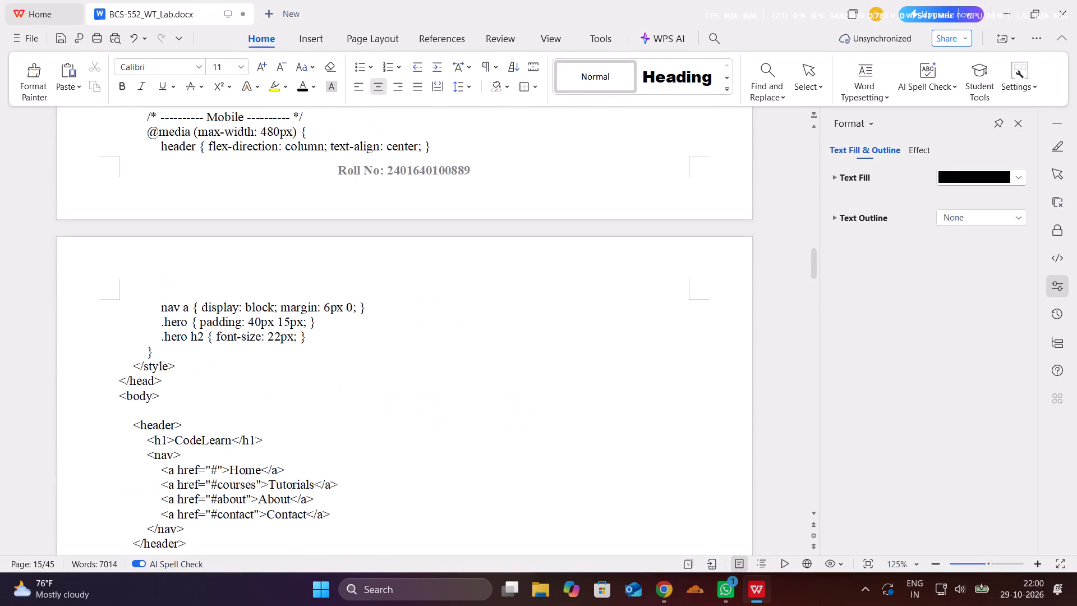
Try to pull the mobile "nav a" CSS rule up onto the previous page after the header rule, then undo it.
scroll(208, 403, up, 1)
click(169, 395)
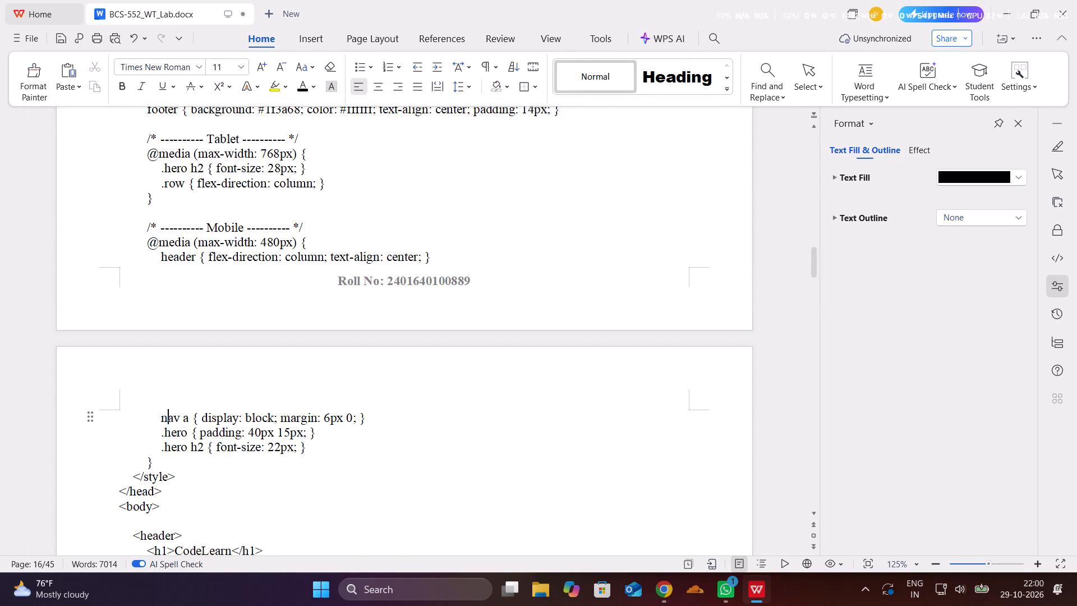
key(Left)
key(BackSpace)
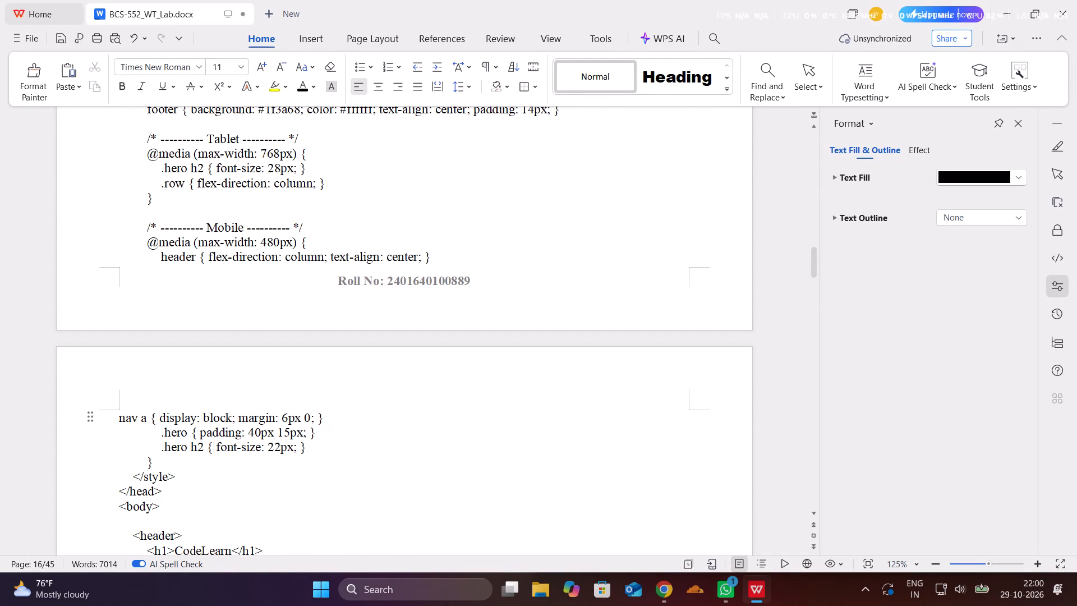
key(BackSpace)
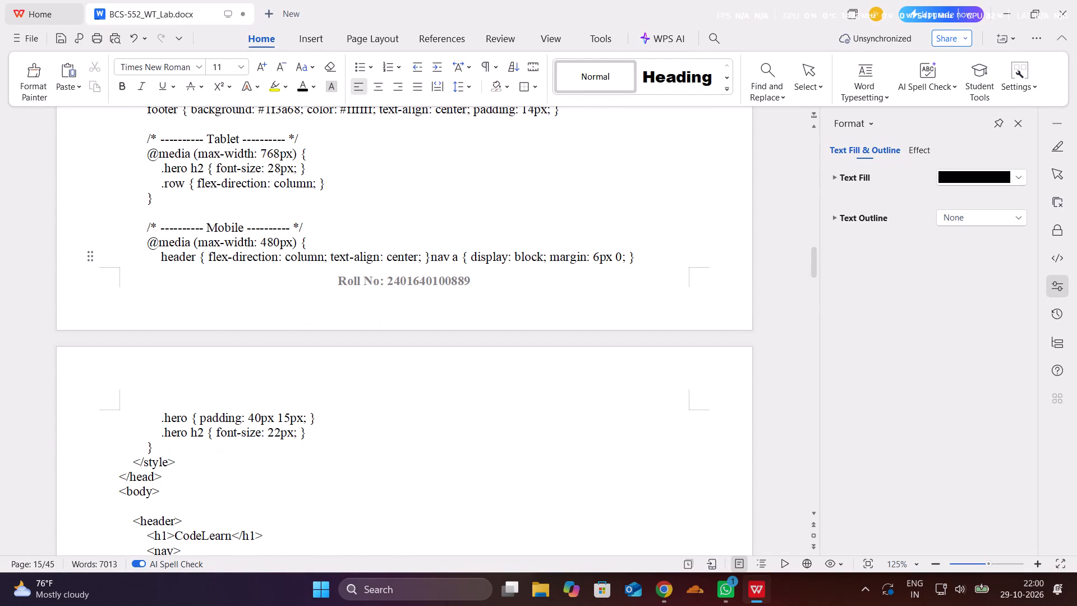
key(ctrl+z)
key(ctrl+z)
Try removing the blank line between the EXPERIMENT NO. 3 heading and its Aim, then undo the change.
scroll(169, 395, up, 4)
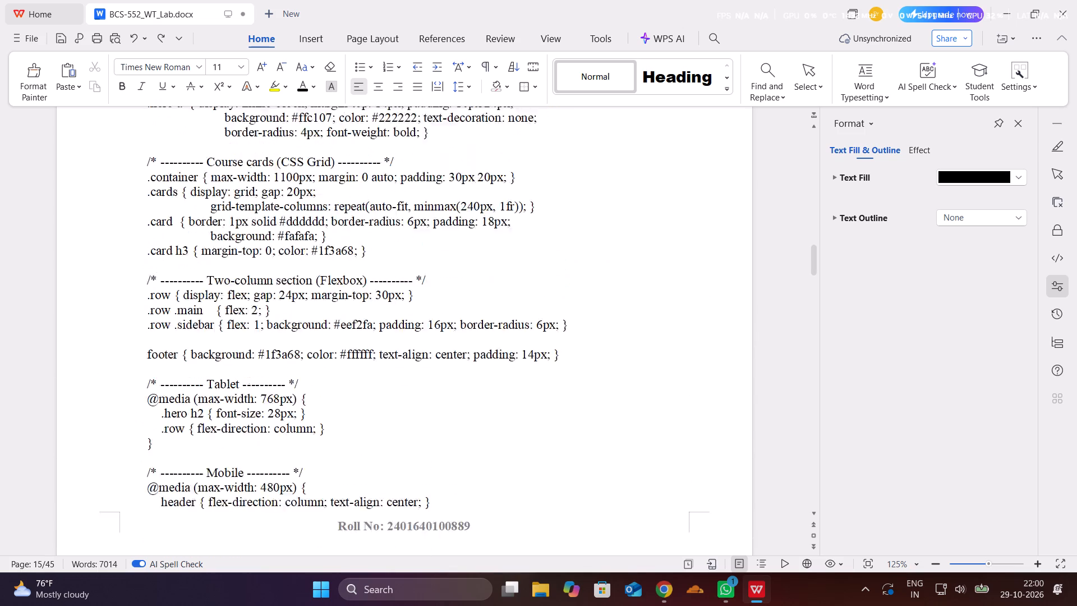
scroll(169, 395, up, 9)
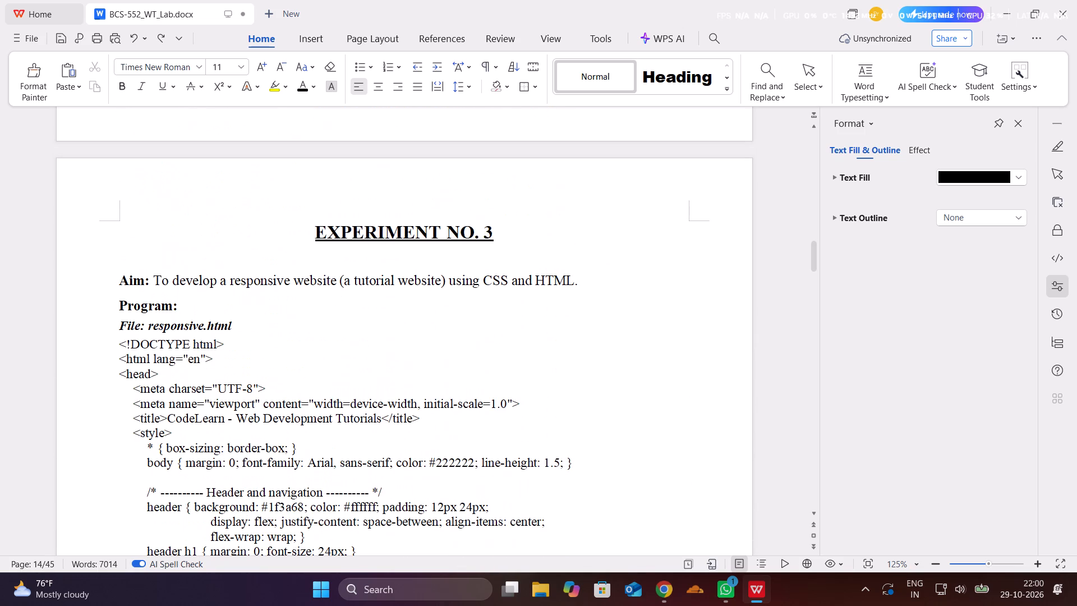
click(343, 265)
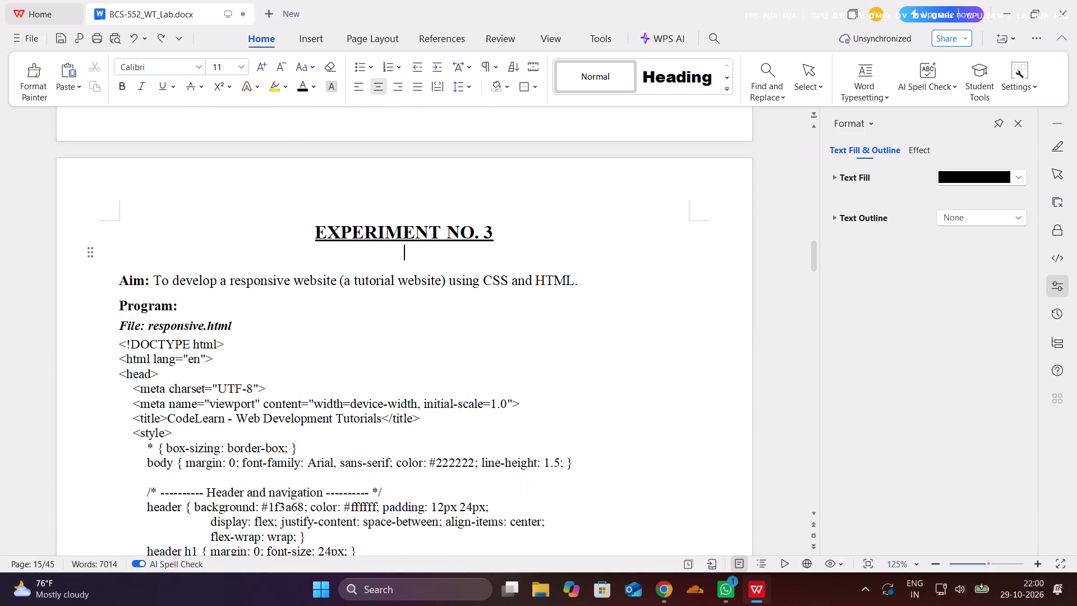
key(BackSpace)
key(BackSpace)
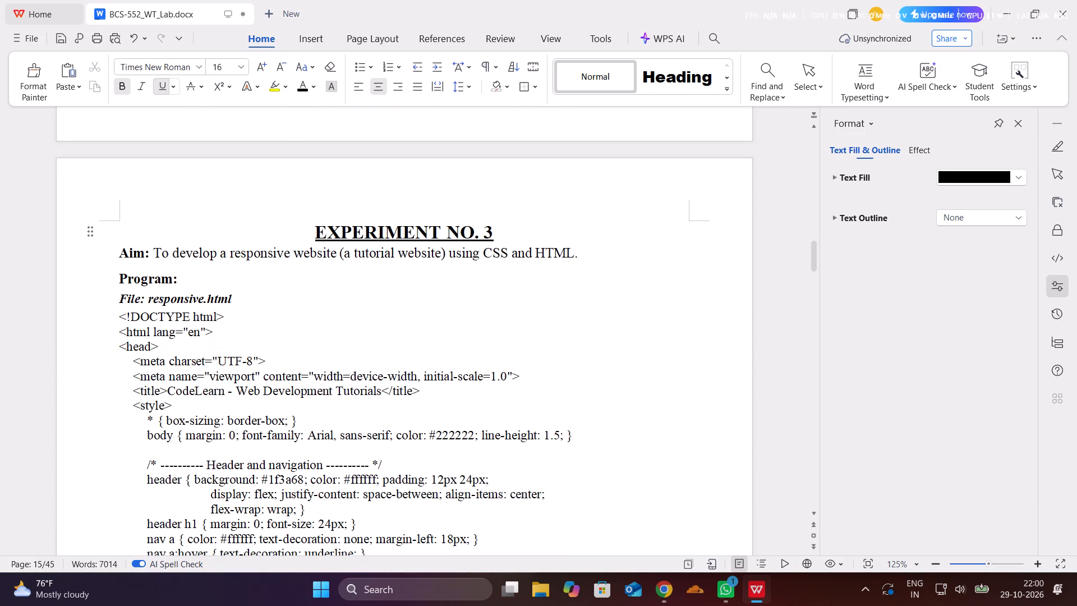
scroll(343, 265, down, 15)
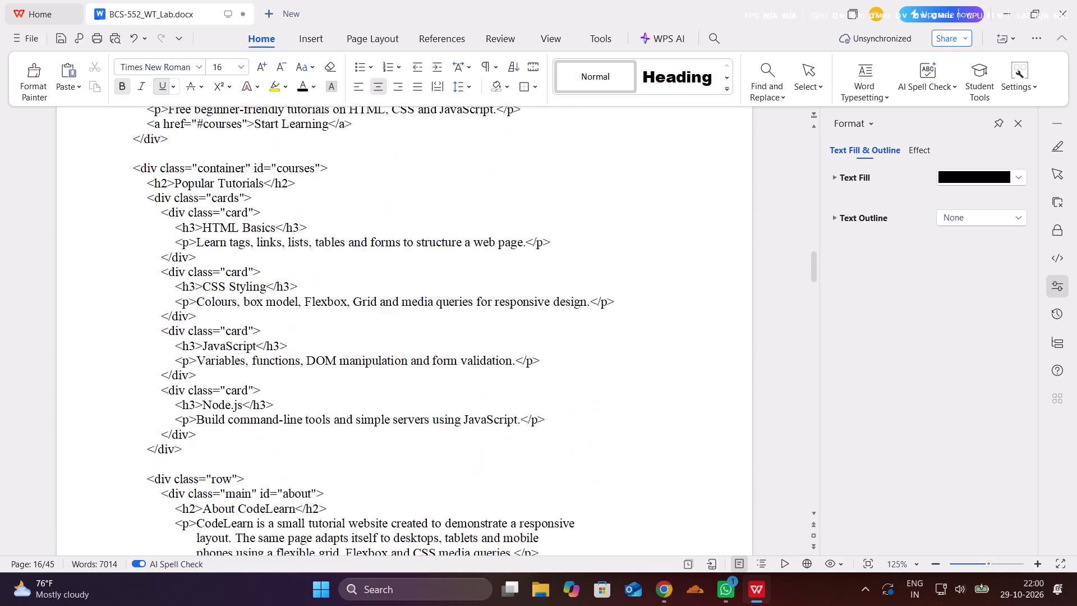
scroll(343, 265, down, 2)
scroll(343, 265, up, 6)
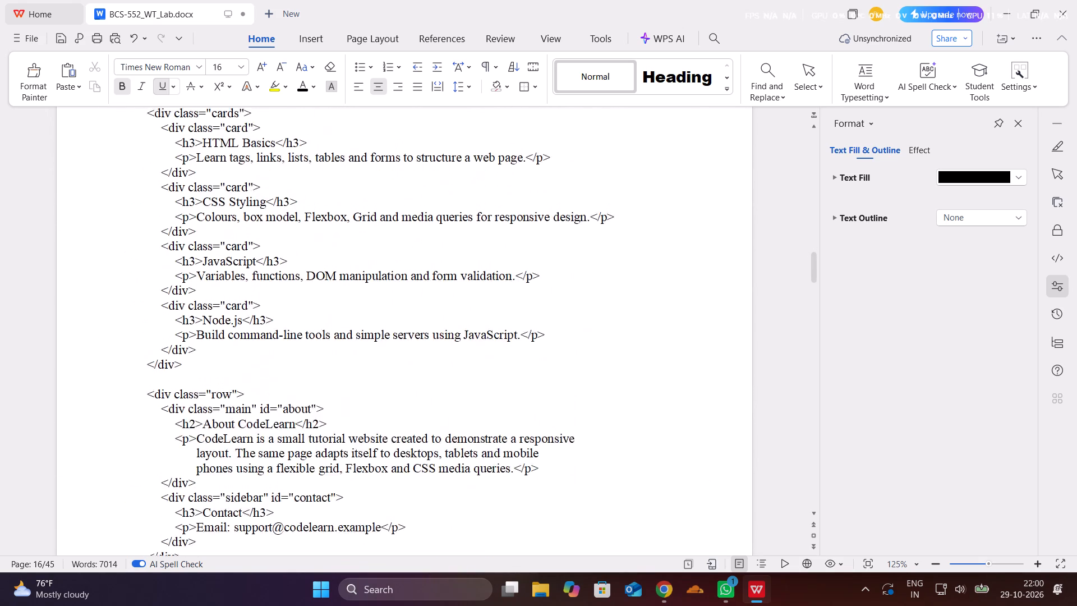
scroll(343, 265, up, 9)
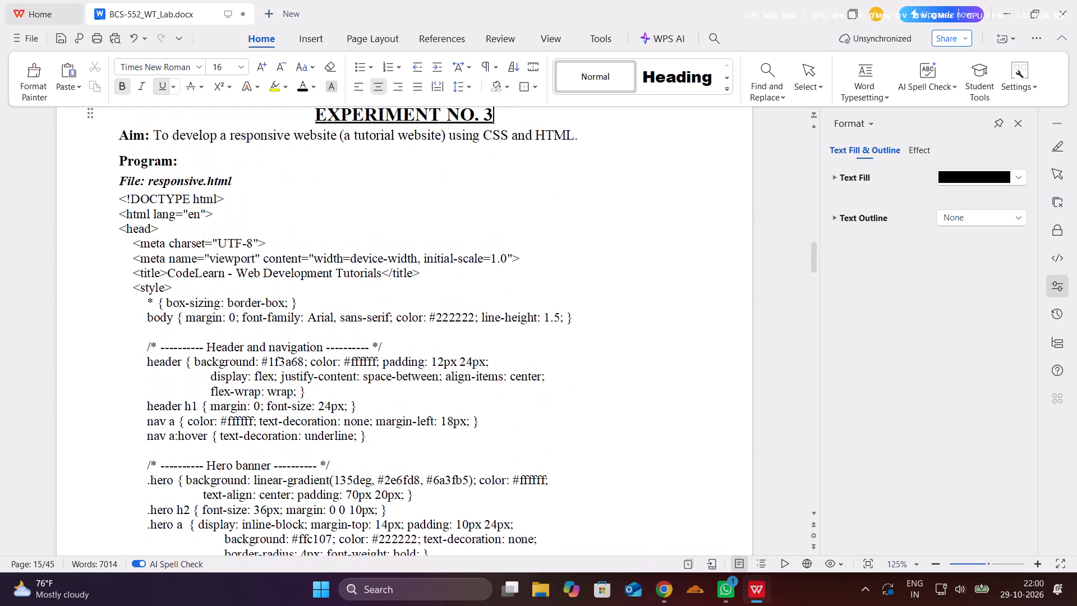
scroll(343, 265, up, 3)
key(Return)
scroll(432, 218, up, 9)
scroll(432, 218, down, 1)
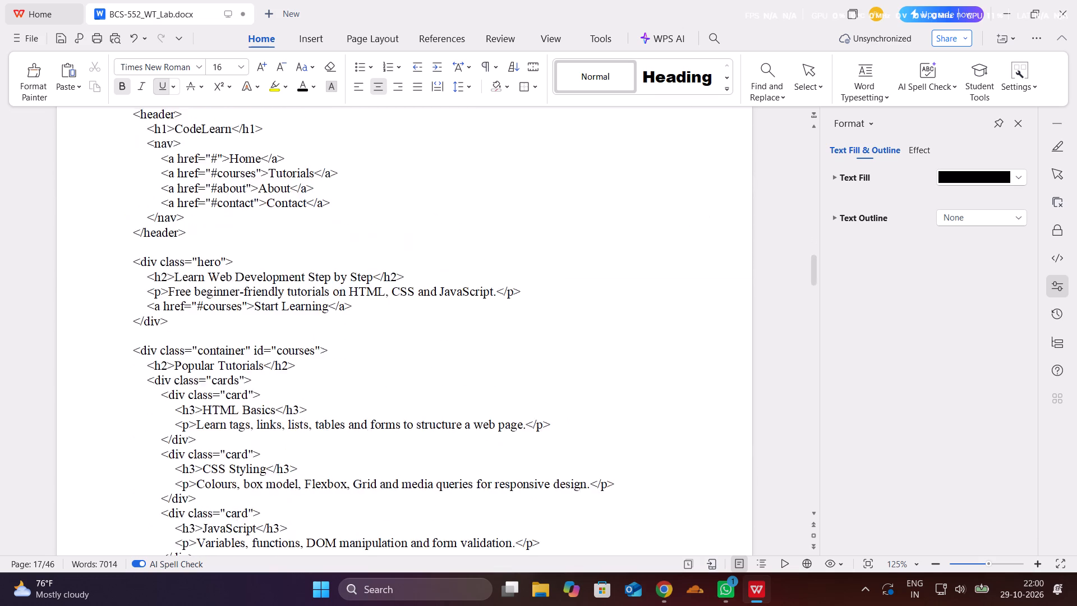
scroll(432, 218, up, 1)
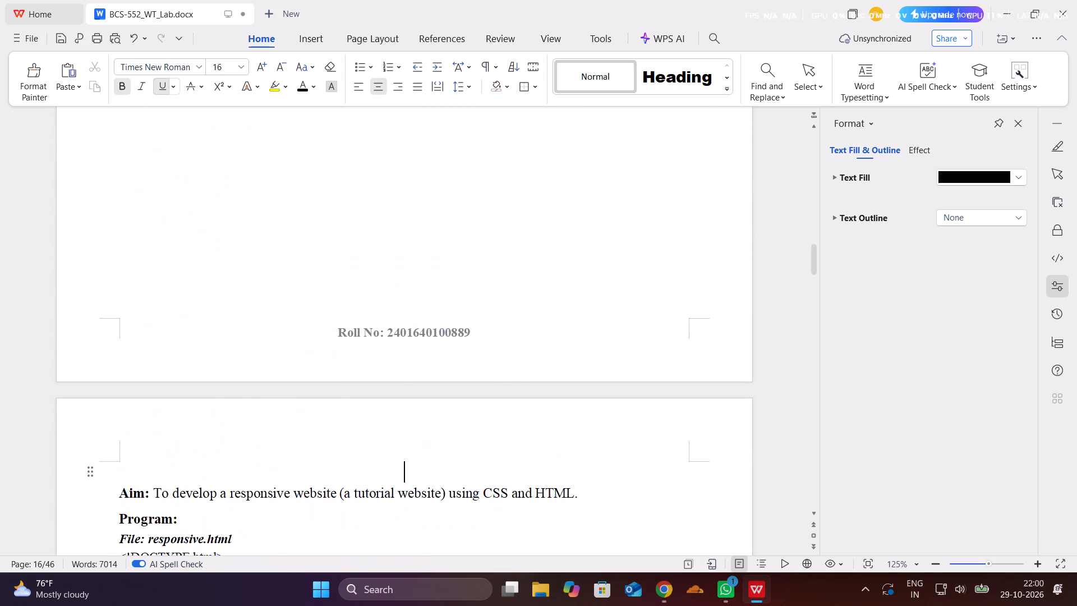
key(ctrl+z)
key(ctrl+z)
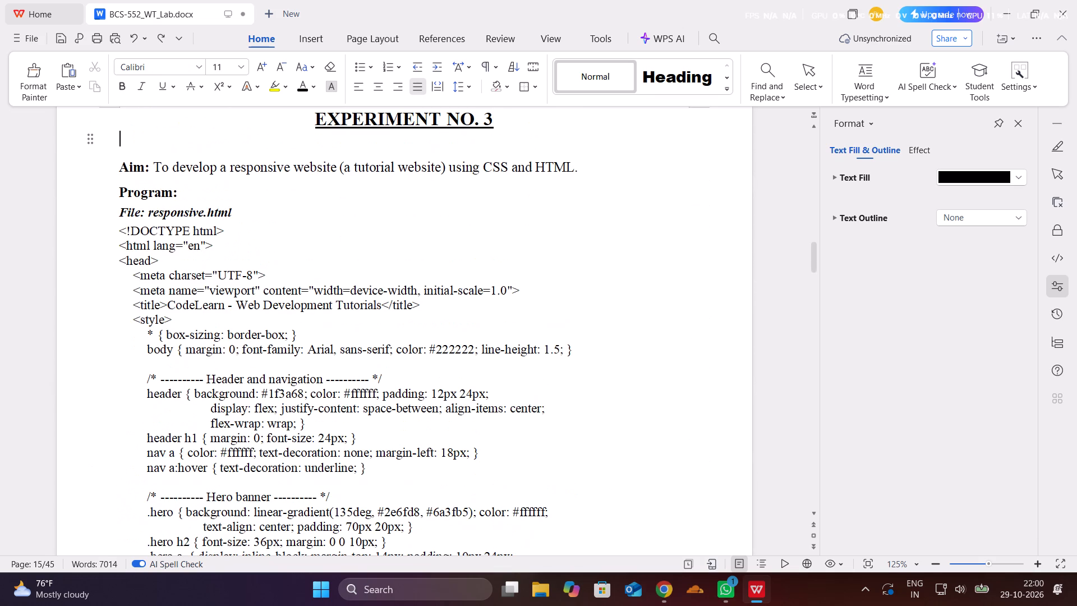
Delete the blank lines above the "row" div and the "container" div in Experiment 3's HTML code.
scroll(432, 218, down, 12)
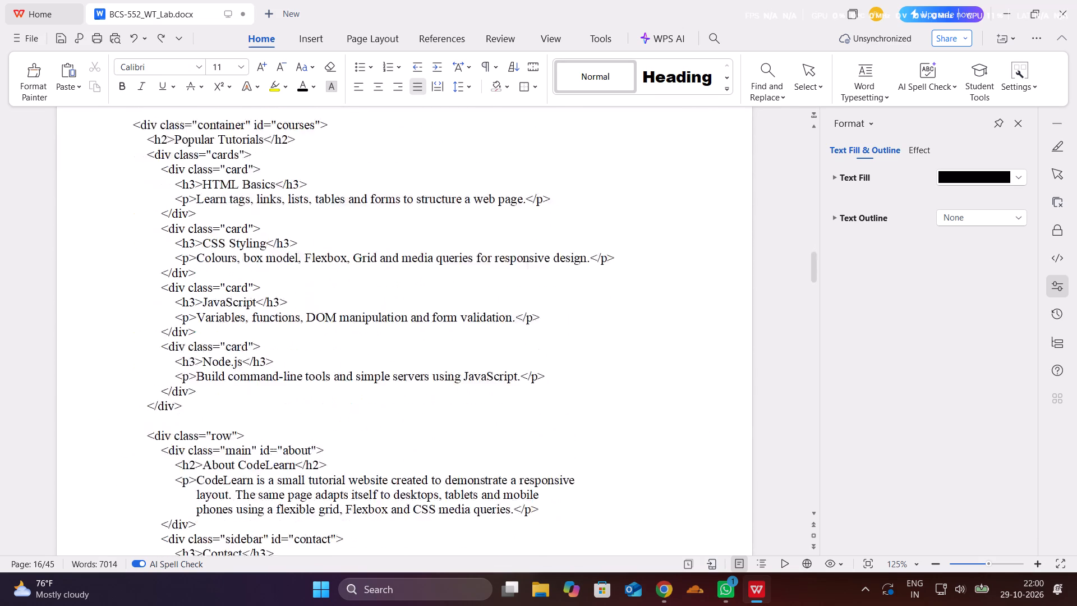
scroll(432, 218, down, 6)
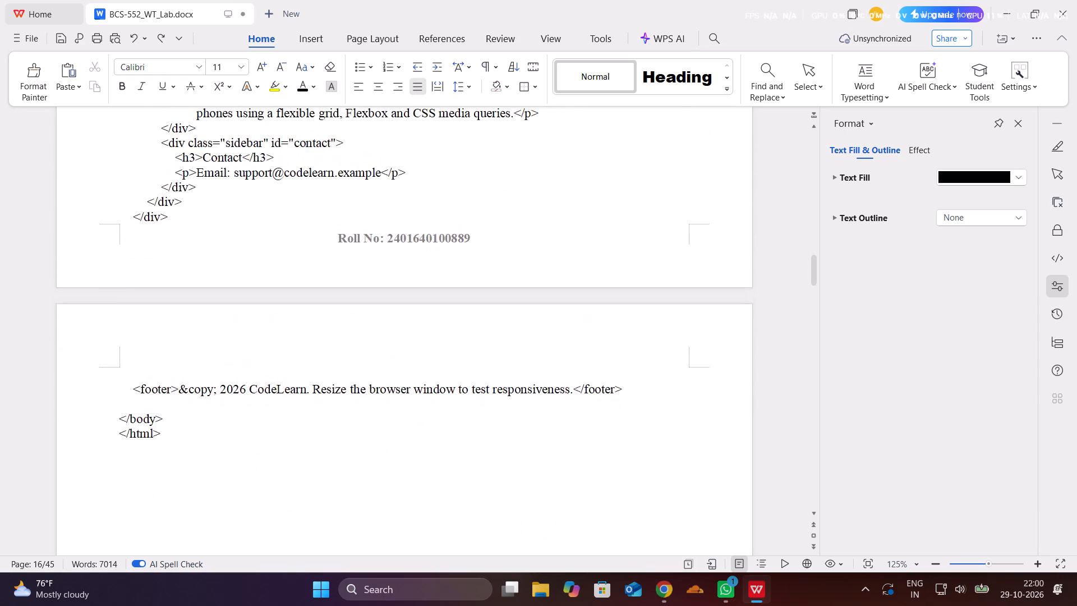
scroll(432, 218, up, 3)
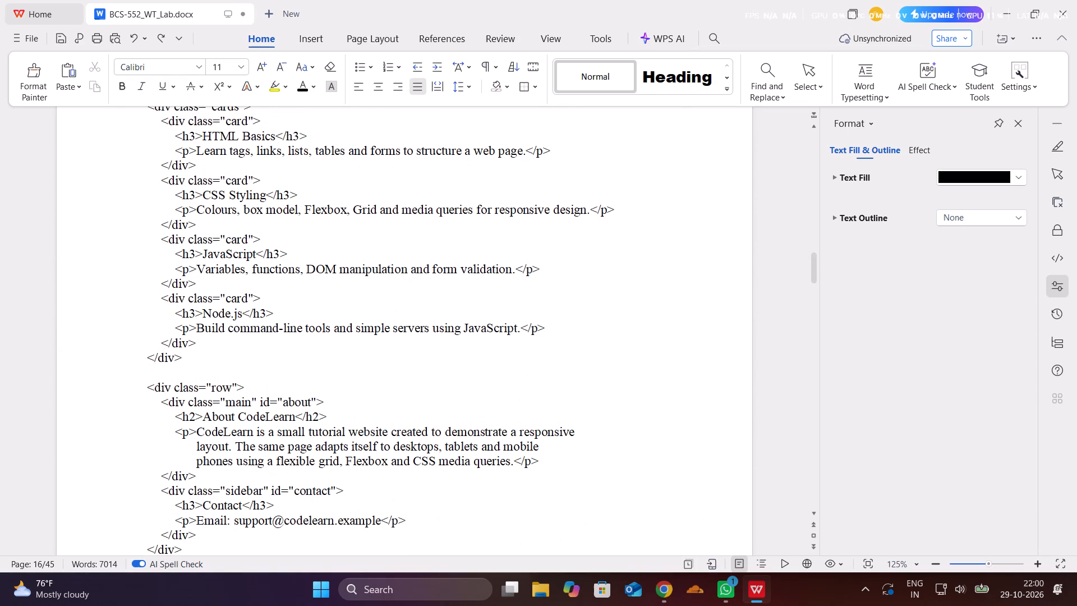
click(161, 369)
key(BackSpace)
key(BackSpace)
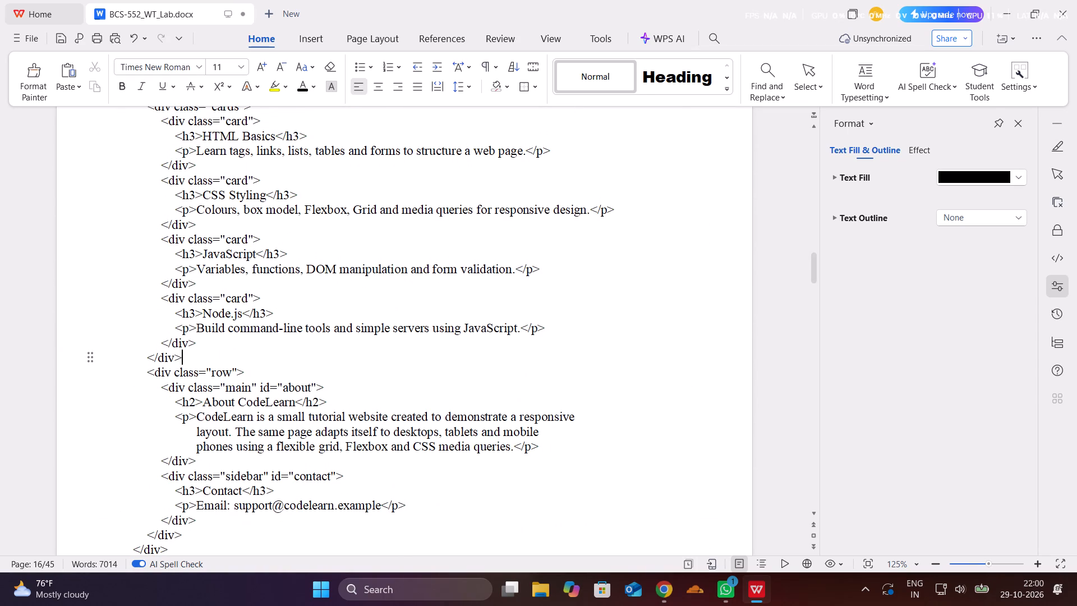
scroll(161, 369, up, 4)
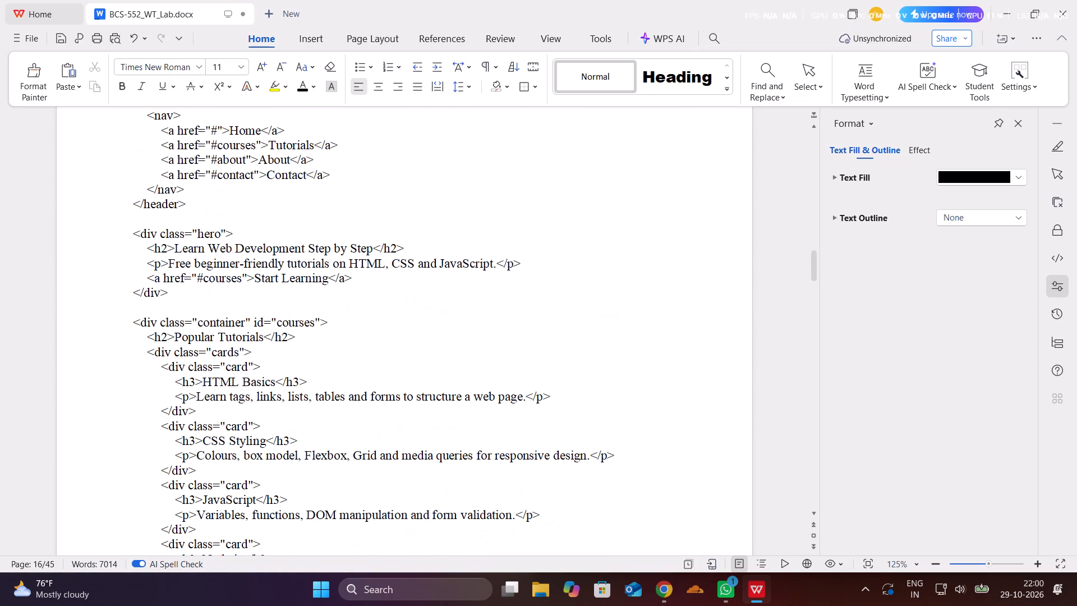
click(155, 309)
key(BackSpace)
key(BackSpace)
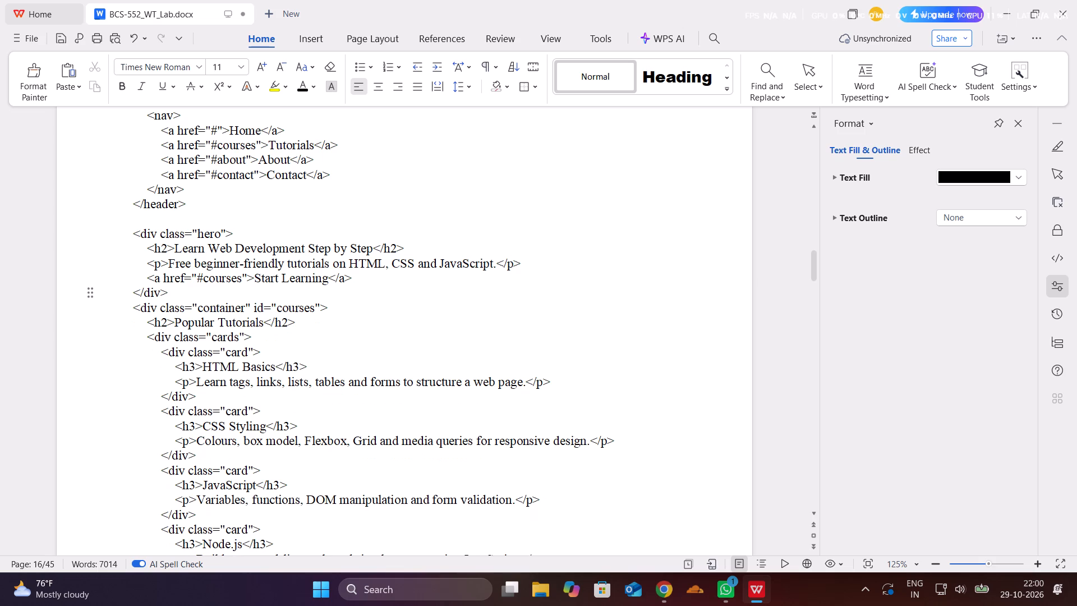
Delete the blank lines above the "hero" div and the opening header tag in Experiment 3's HTML code.
scroll(155, 309, up, 1)
click(159, 306)
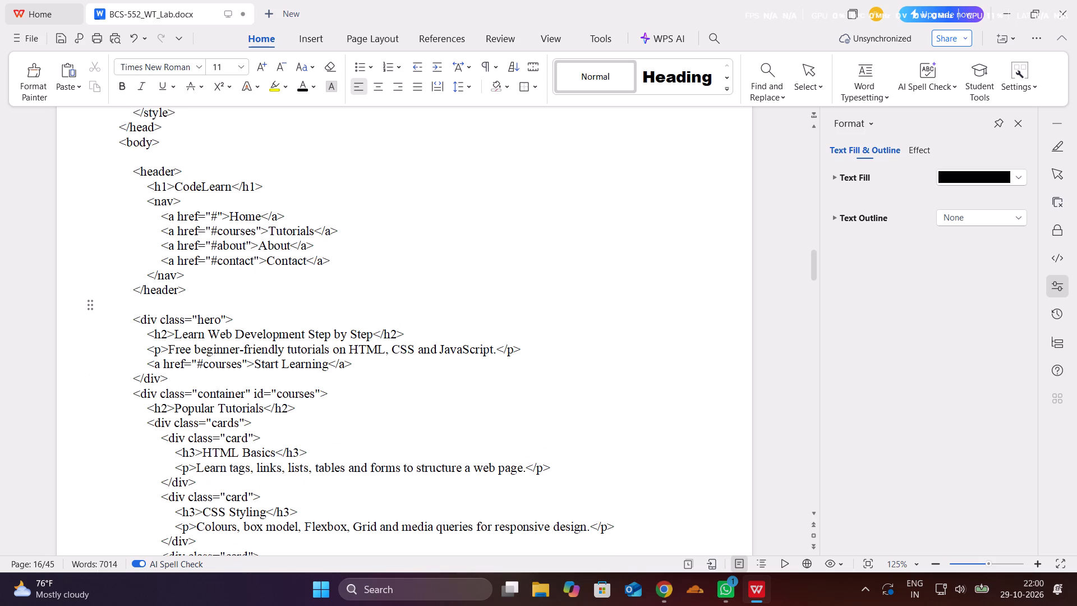
key(BackSpace)
key(BackSpace)
scroll(159, 306, up, 1)
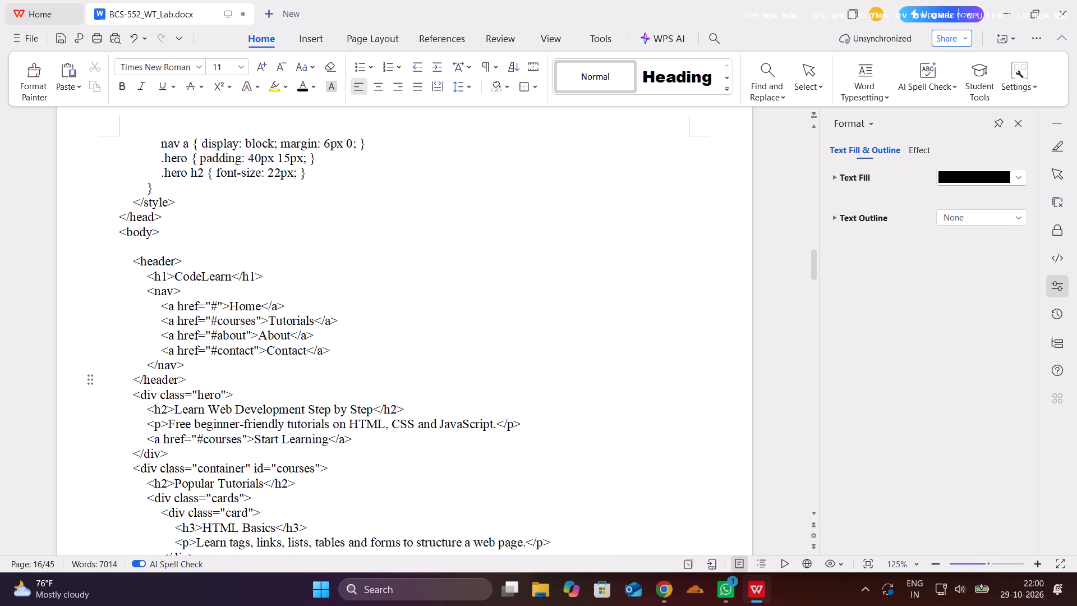
click(150, 248)
key(BackSpace)
key(BackSpace)
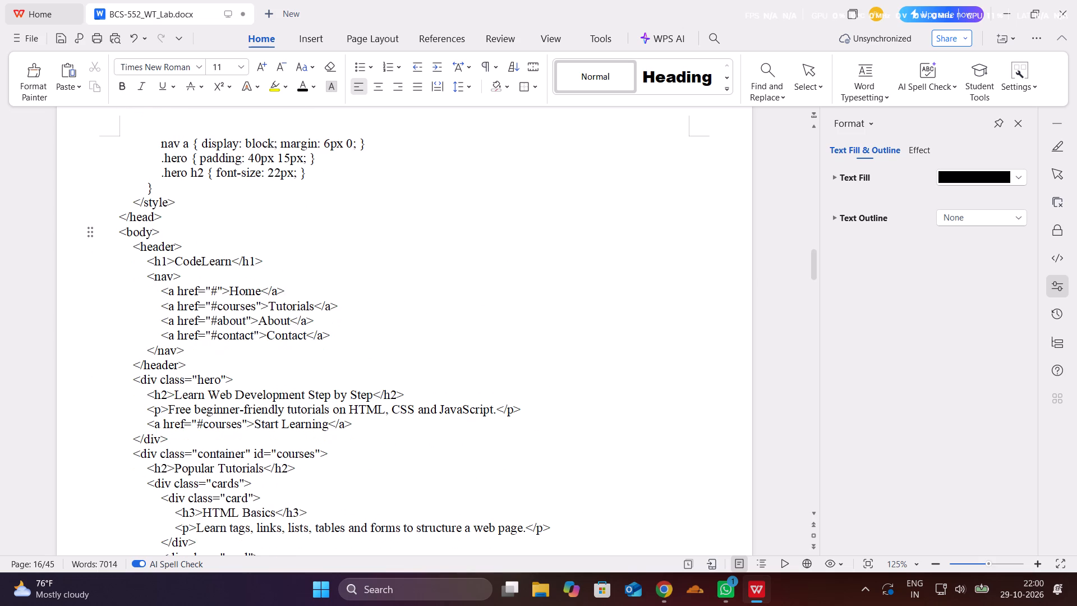
Delete the blank lines before and after the footer line at the end of Experiment 3's code.
scroll(150, 248, down, 5)
scroll(150, 248, up, 2)
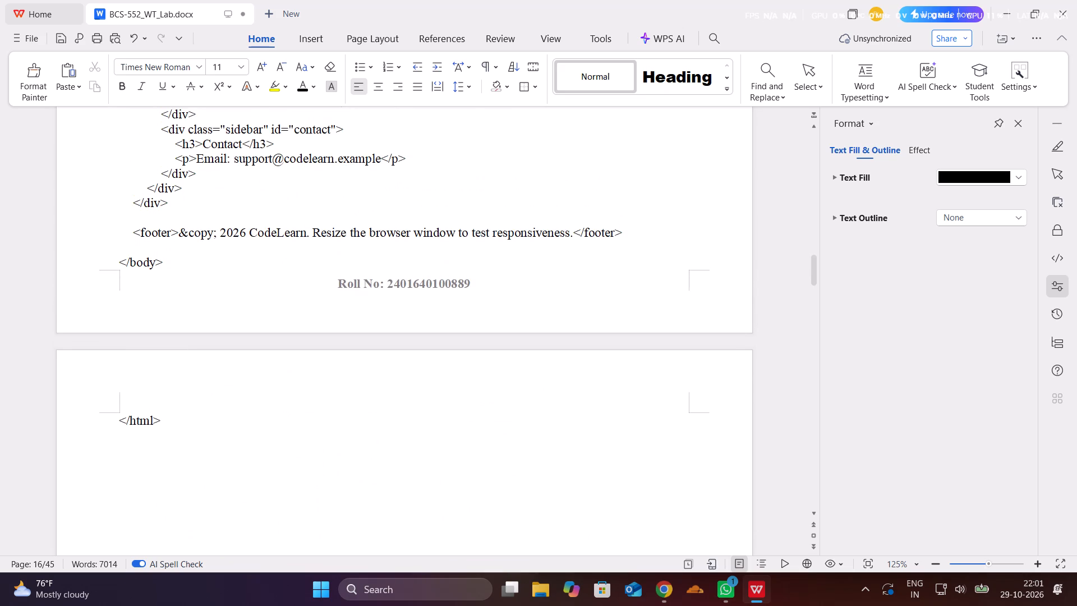
click(162, 255)
key(BackSpace)
key(BackSpace)
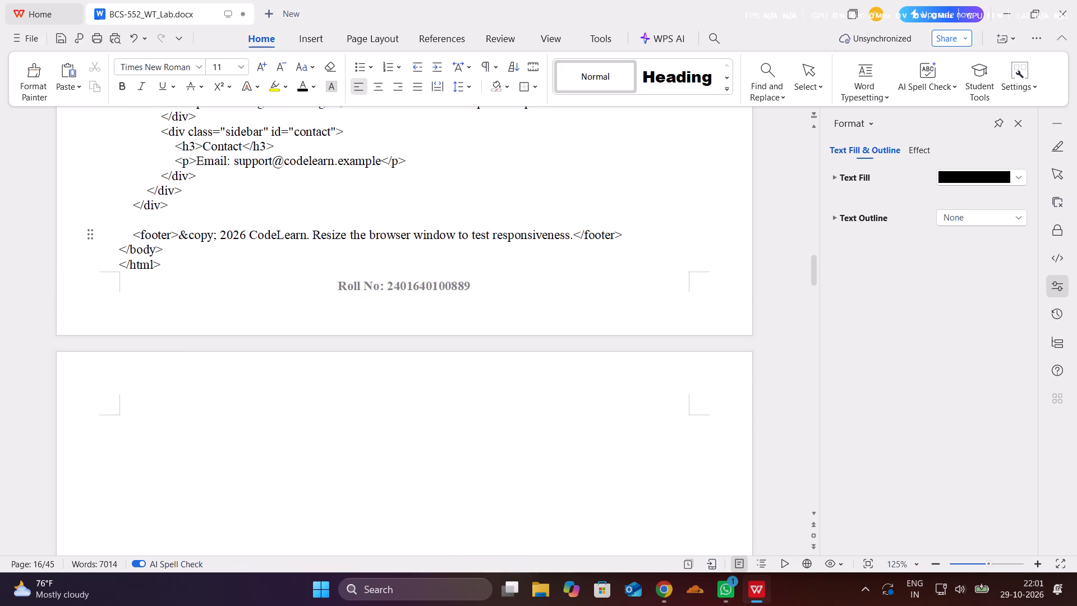
scroll(162, 255, up, 1)
click(151, 233)
key(BackSpace)
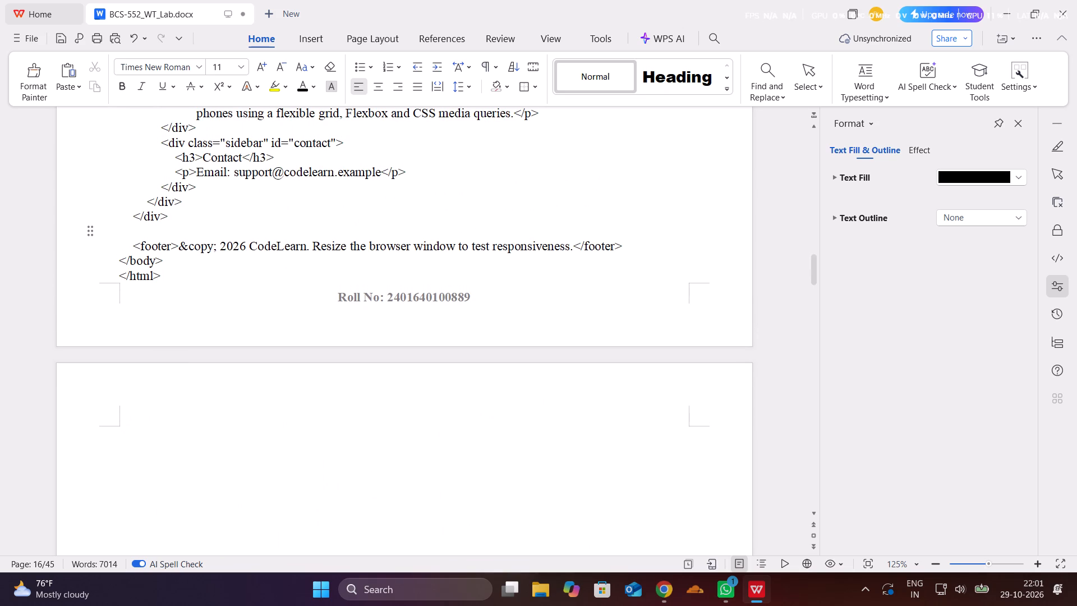
key(BackSpace)
Delete the figure caption and the Result paragraph below the Student Records image in Experiment 5's output.
scroll(151, 233, up, 1)
scroll(151, 233, down, 4)
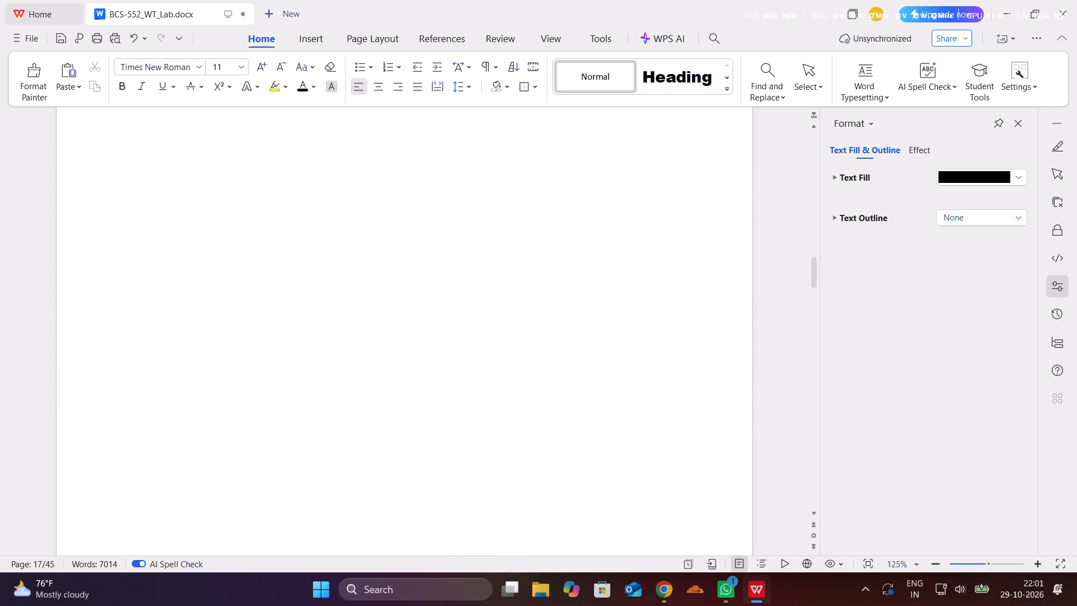
scroll(151, 233, down, 5)
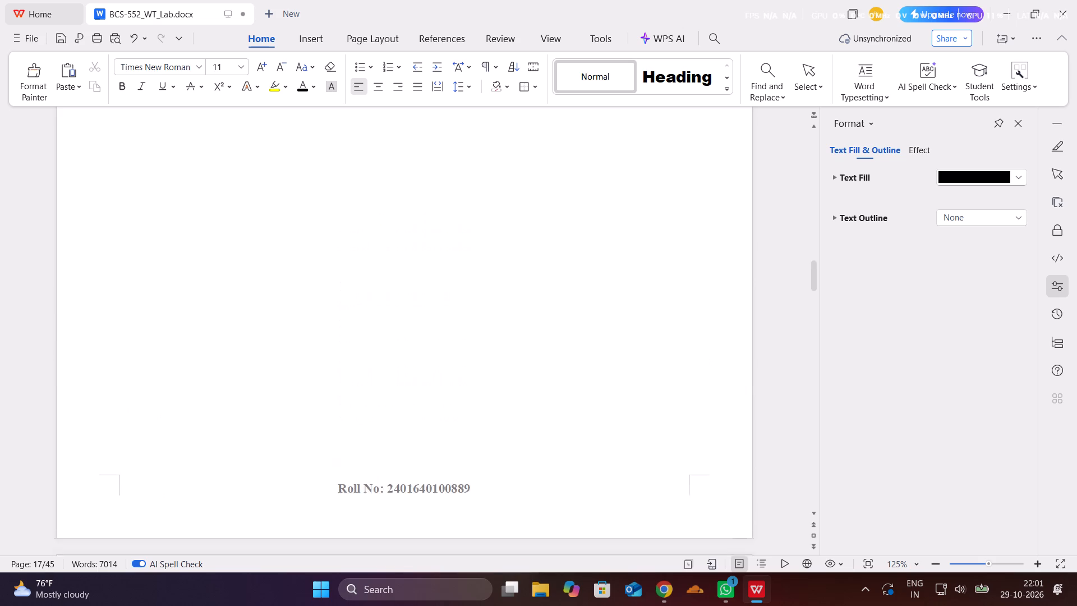
scroll(151, 233, up, 1)
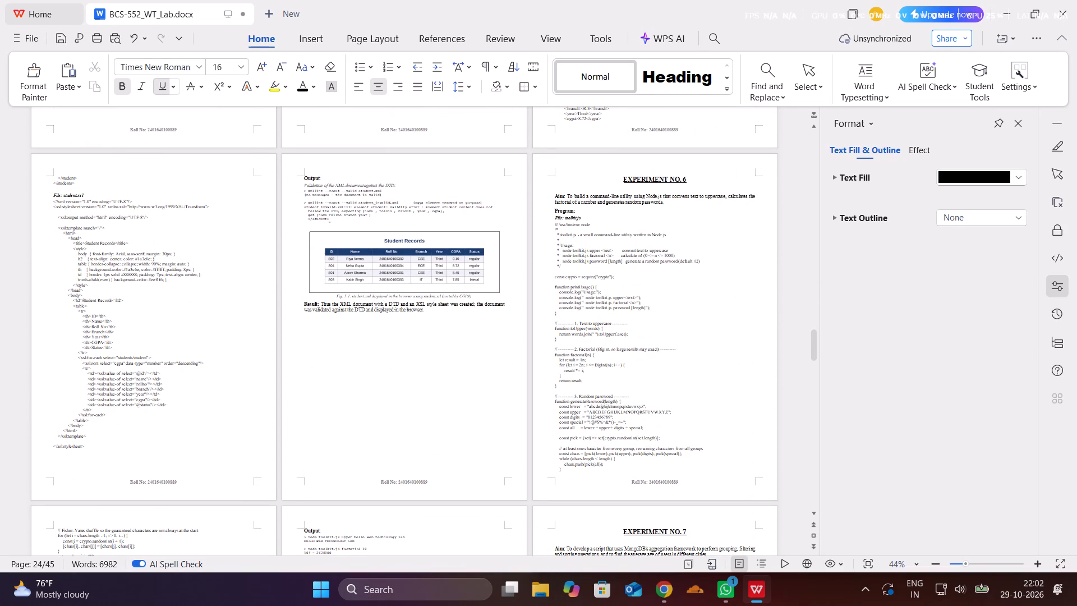
drag(432, 311, 330, 297)
key(BackSpace)
Delete the Software Required paragraph between the Aim and Program sections of Experiment 5.
scroll(444, 340, down, 1)
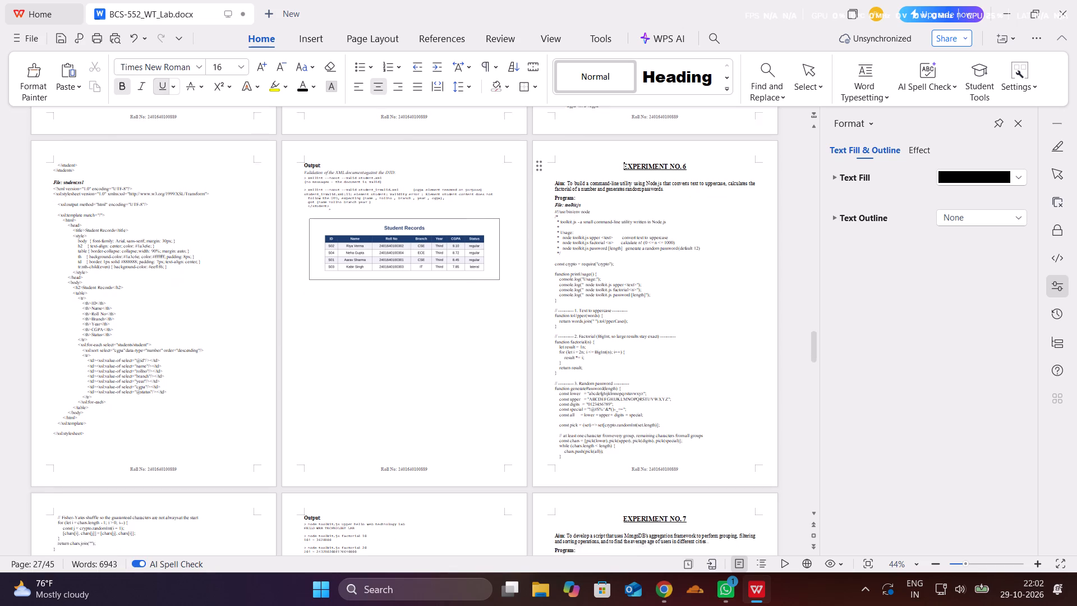
scroll(444, 340, down, 7)
scroll(444, 340, up, 1)
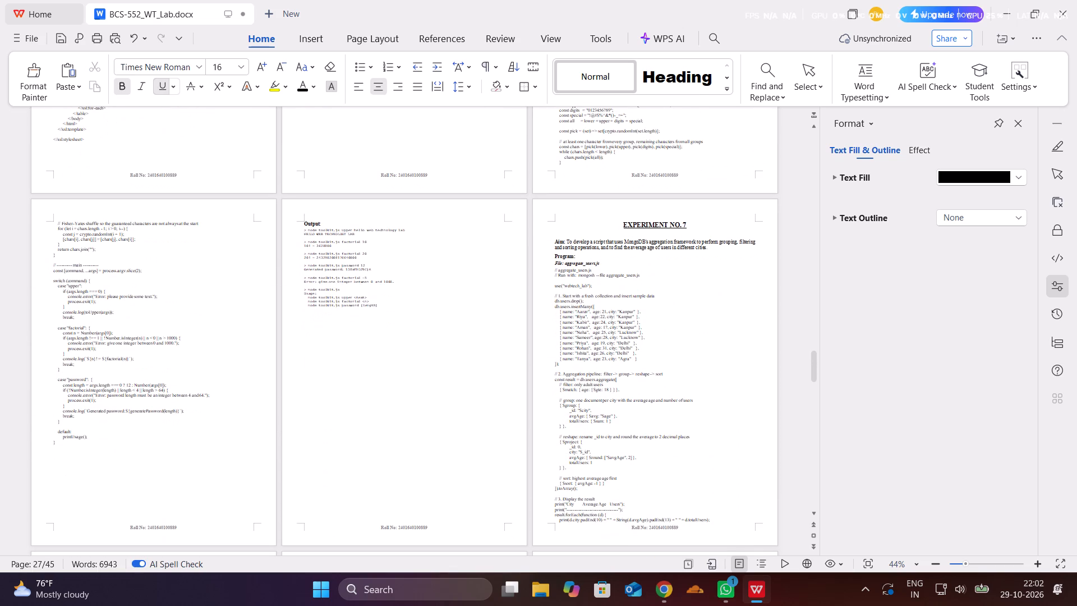
scroll(444, 340, up, 3)
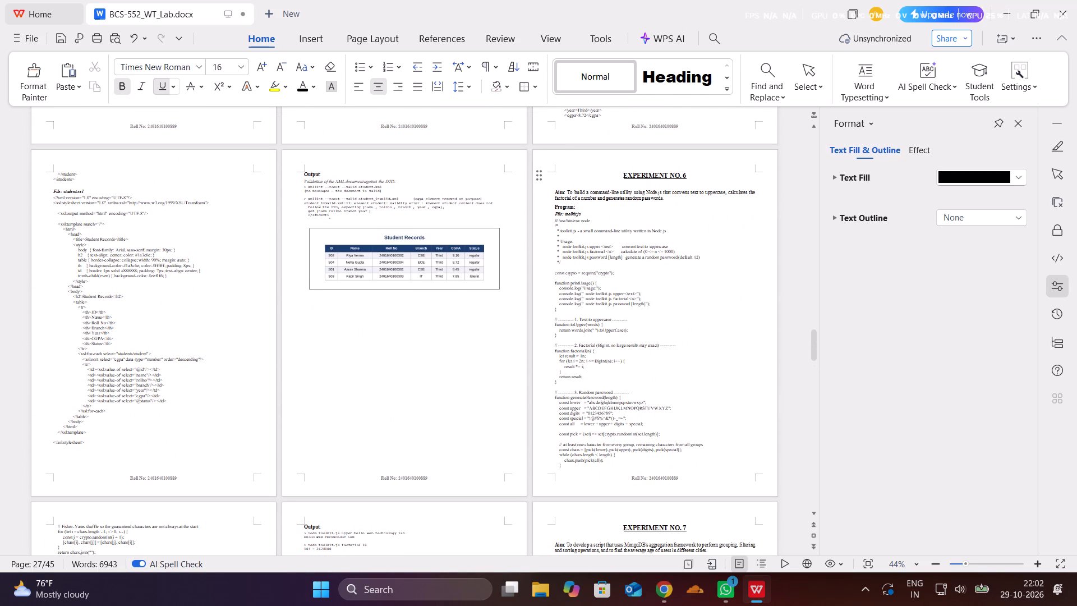
scroll(411, 313, down, 4)
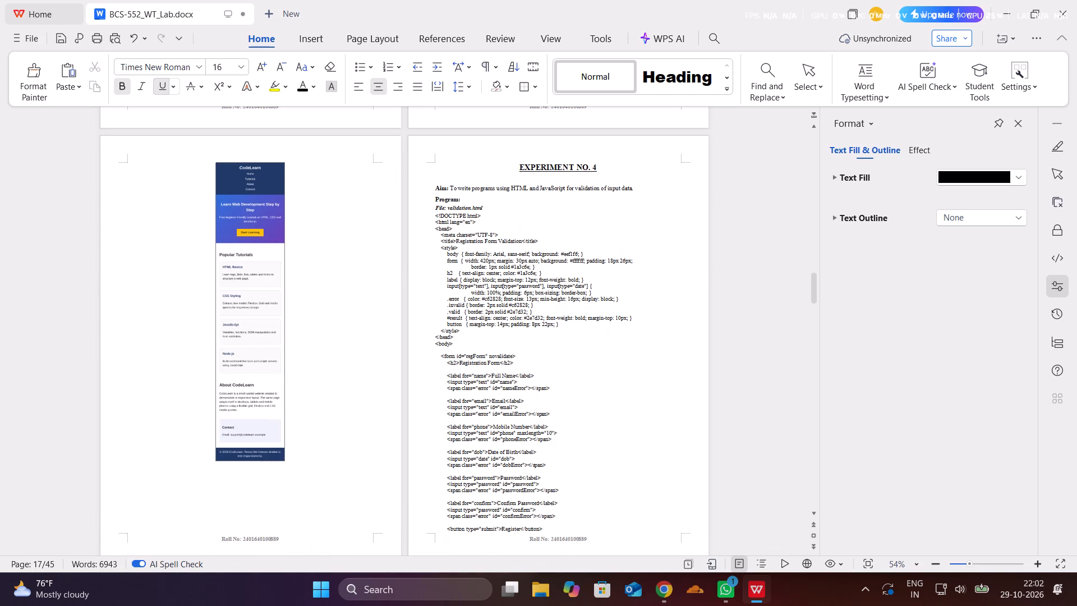
scroll(411, 313, down, 1)
scroll(455, 276, down, 3)
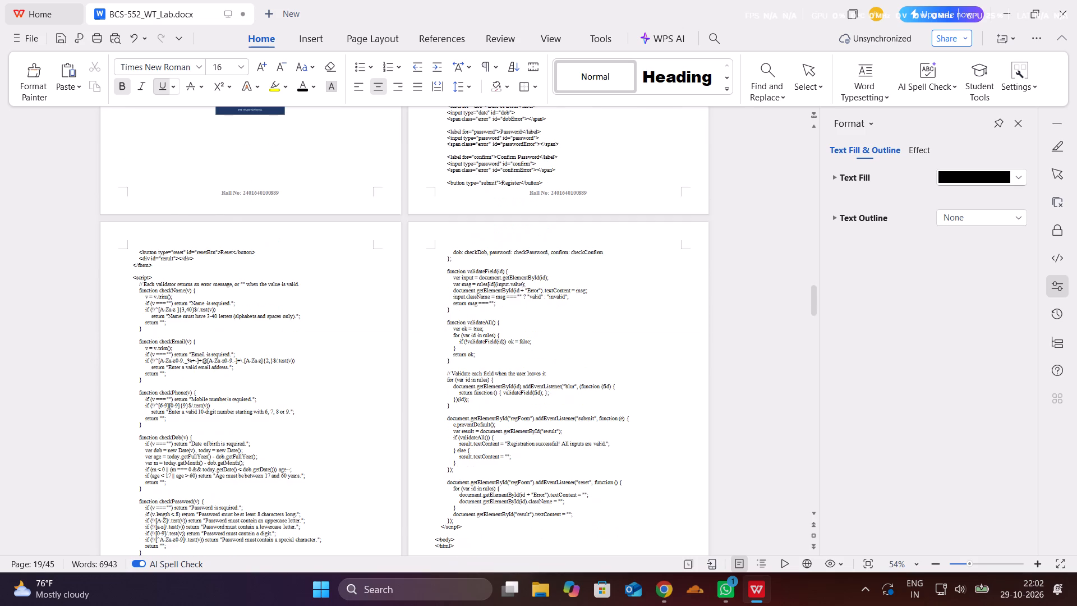
scroll(455, 276, down, 4)
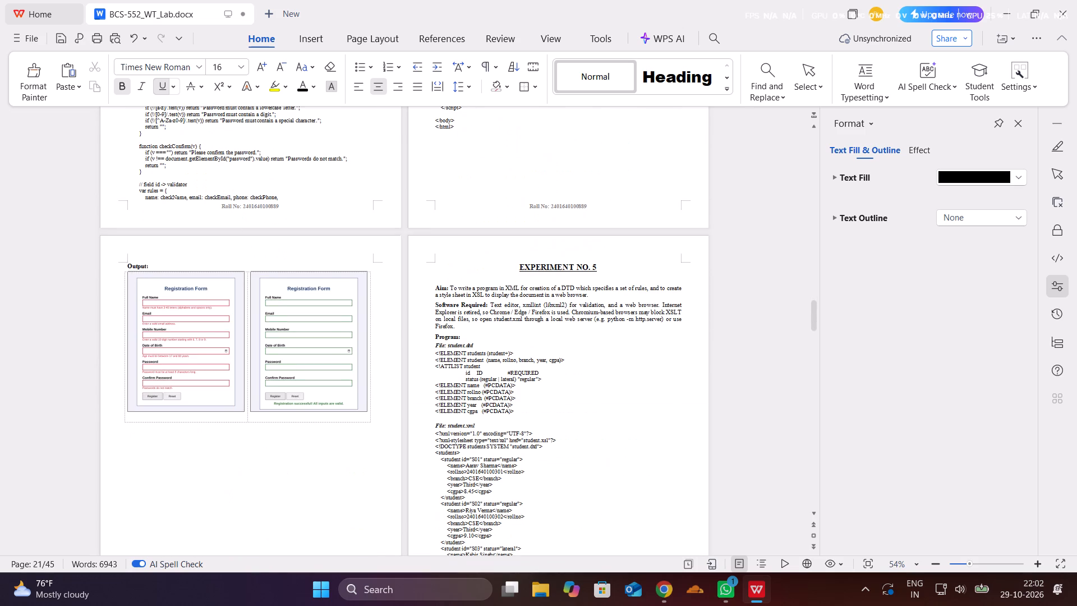
drag(461, 329, 424, 303)
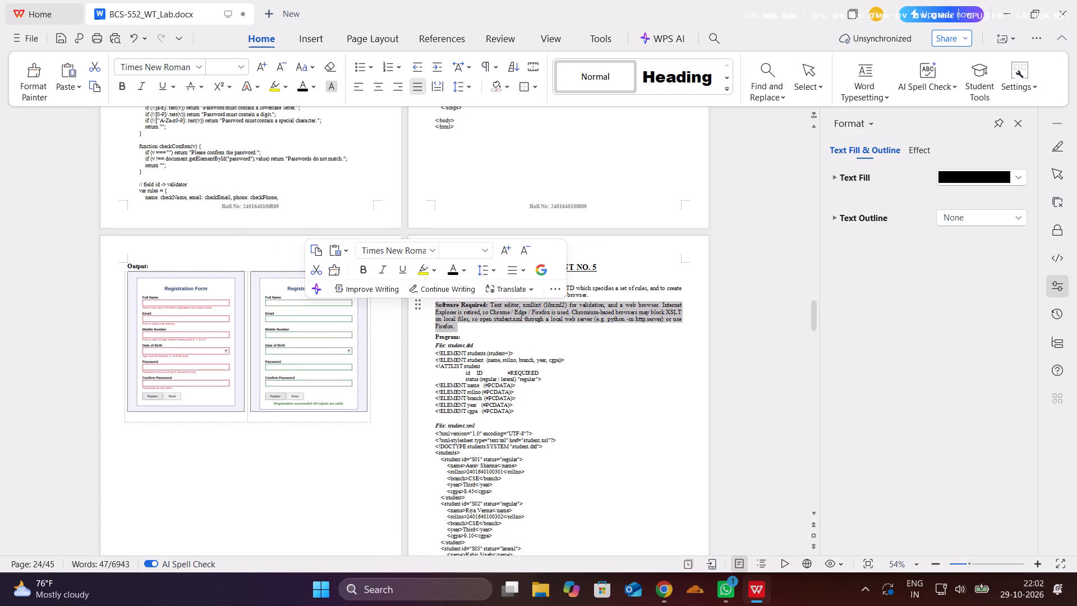
key(BackSpace)
Review the code and output pages from Experiment 5 through Experiment 9 for remaining unneeded text.
scroll(534, 346, down, 2)
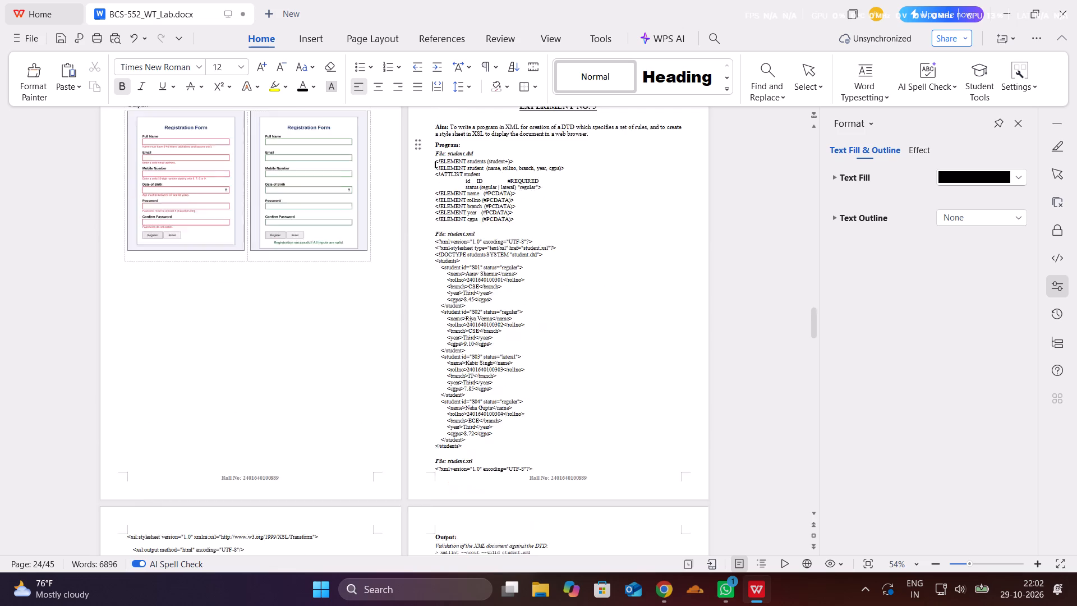
scroll(534, 346, down, 3)
scroll(364, 343, down, 1)
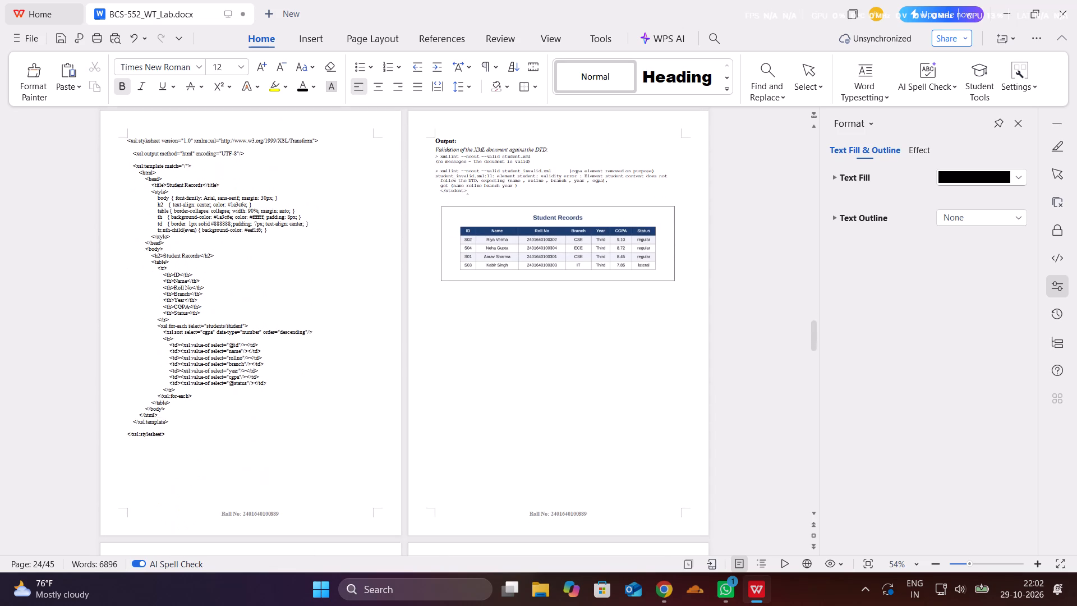
scroll(364, 343, down, 2)
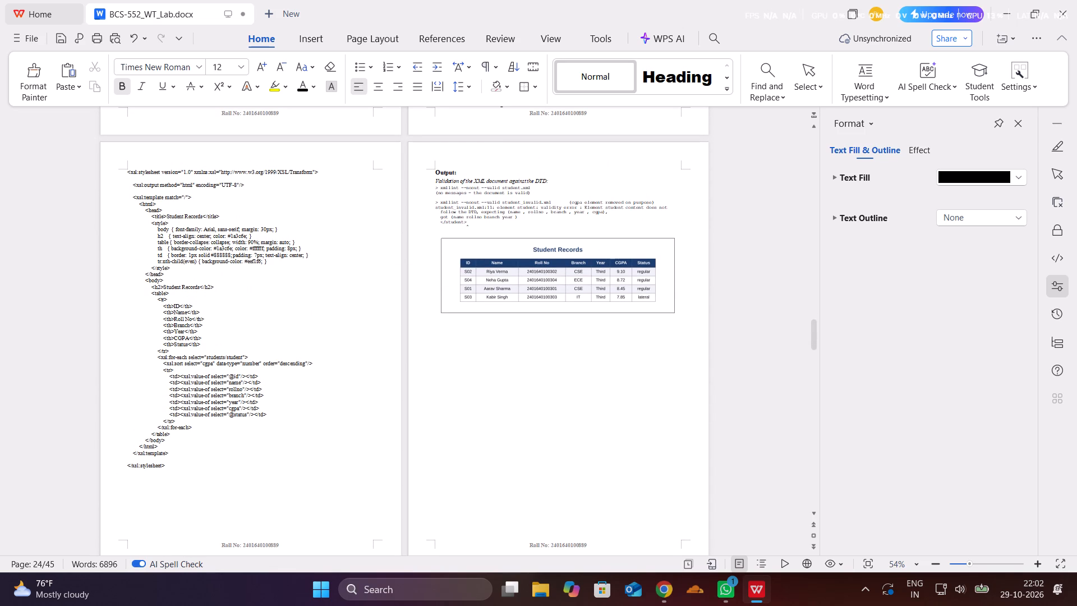
scroll(481, 279, down, 3)
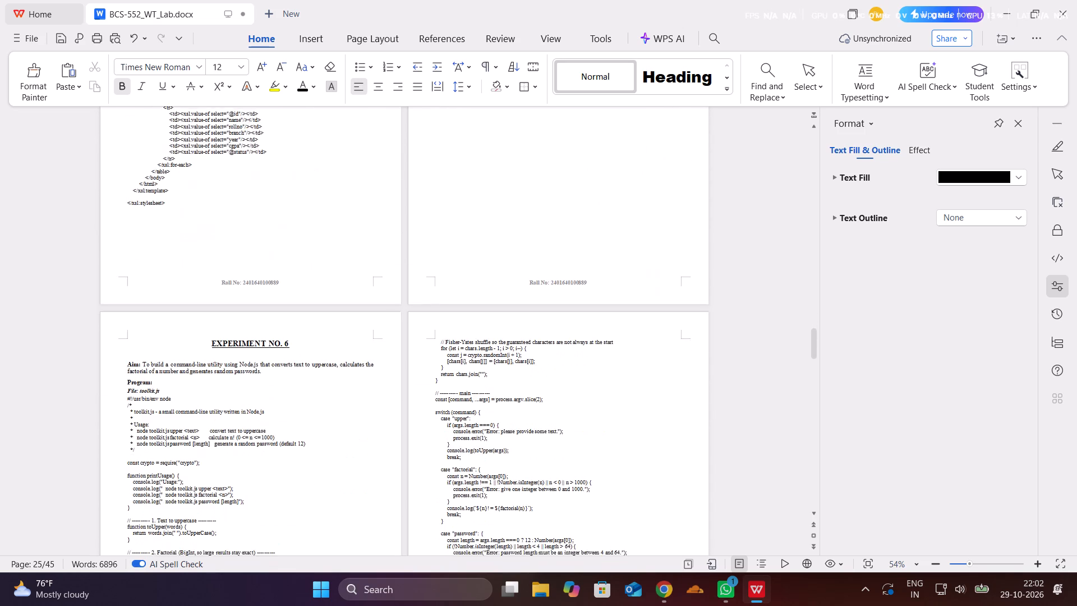
scroll(481, 279, down, 4)
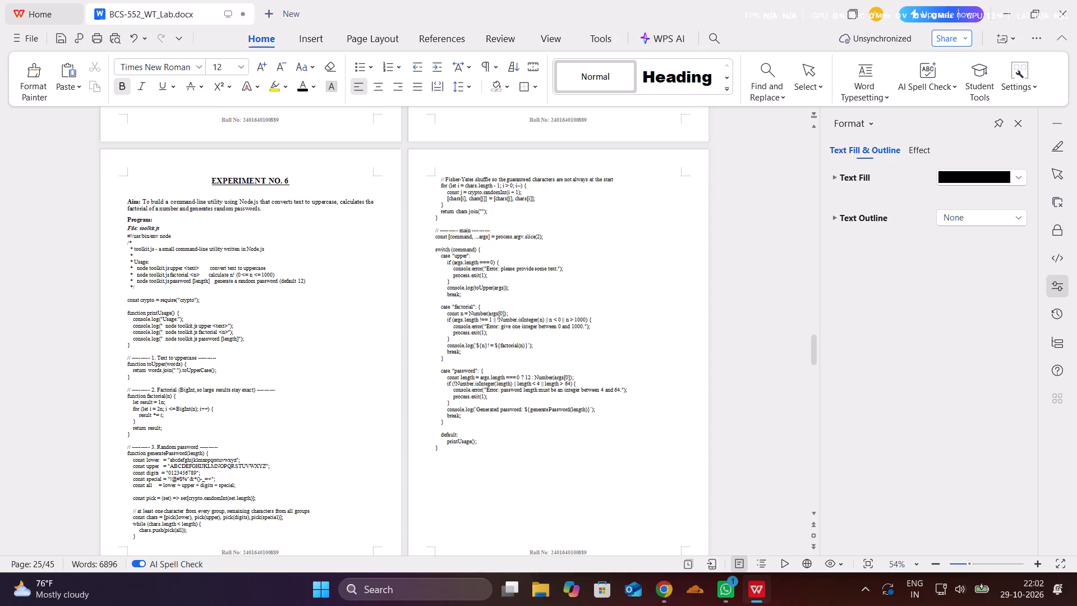
scroll(475, 459, down, 3)
scroll(277, 452, down, 1)
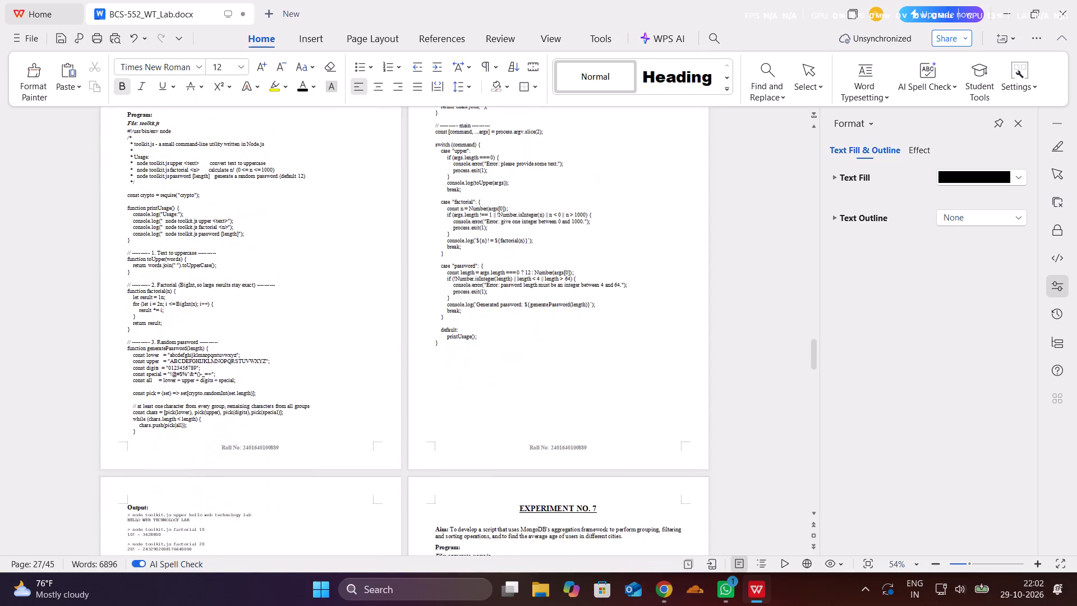
scroll(277, 452, down, 3)
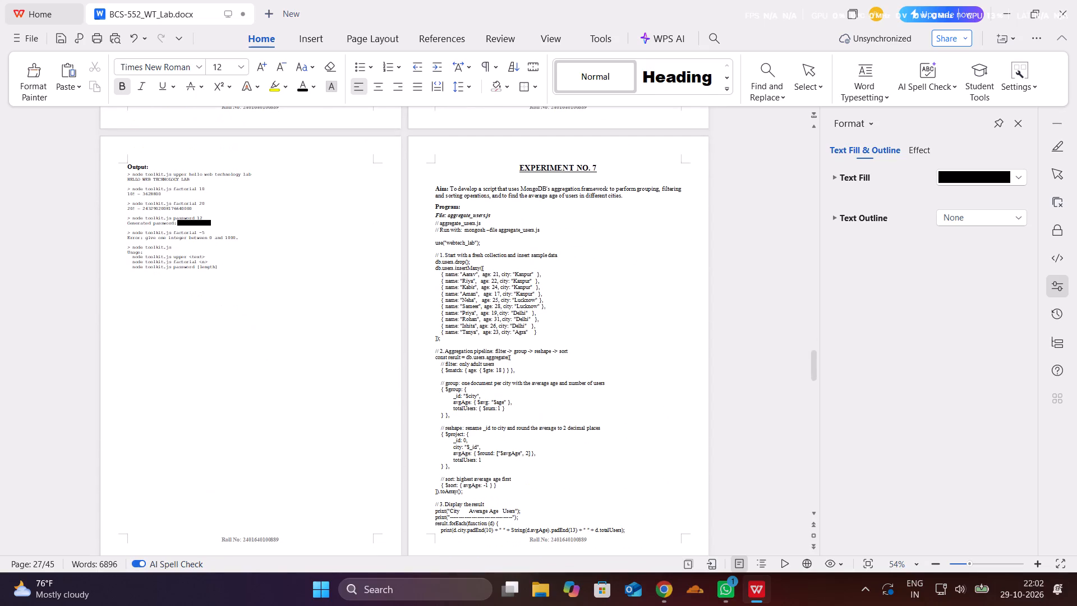
scroll(494, 332, down, 1)
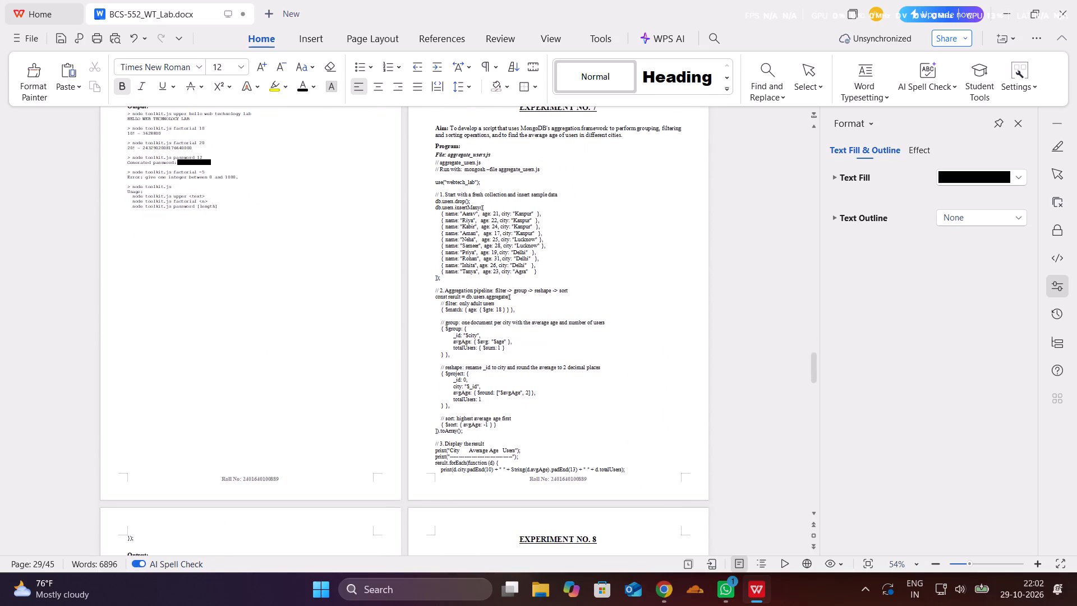
scroll(494, 332, down, 4)
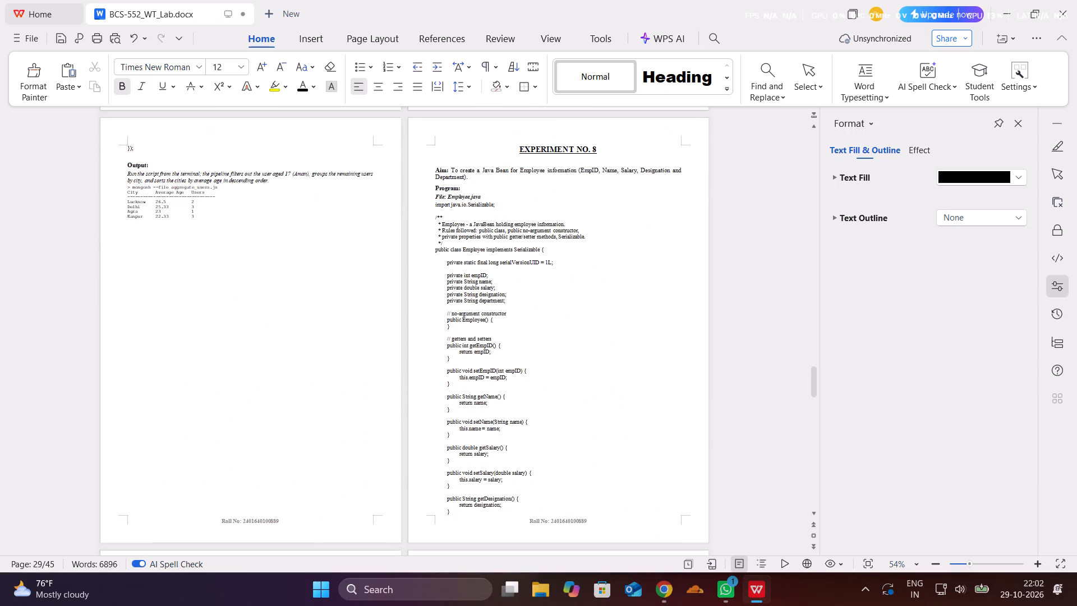
scroll(440, 249, down, 1)
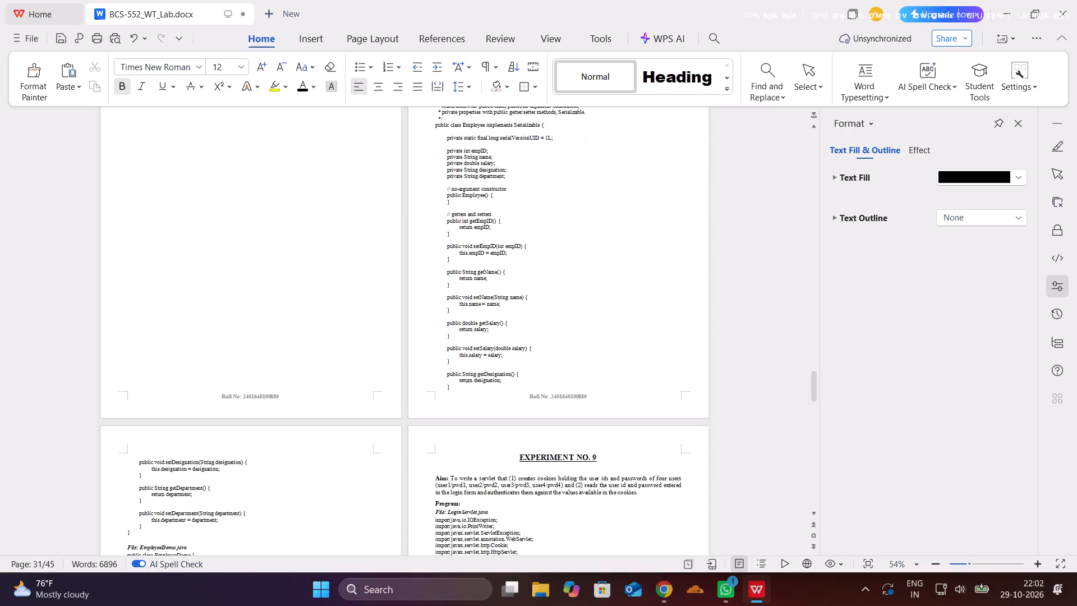
scroll(440, 249, down, 3)
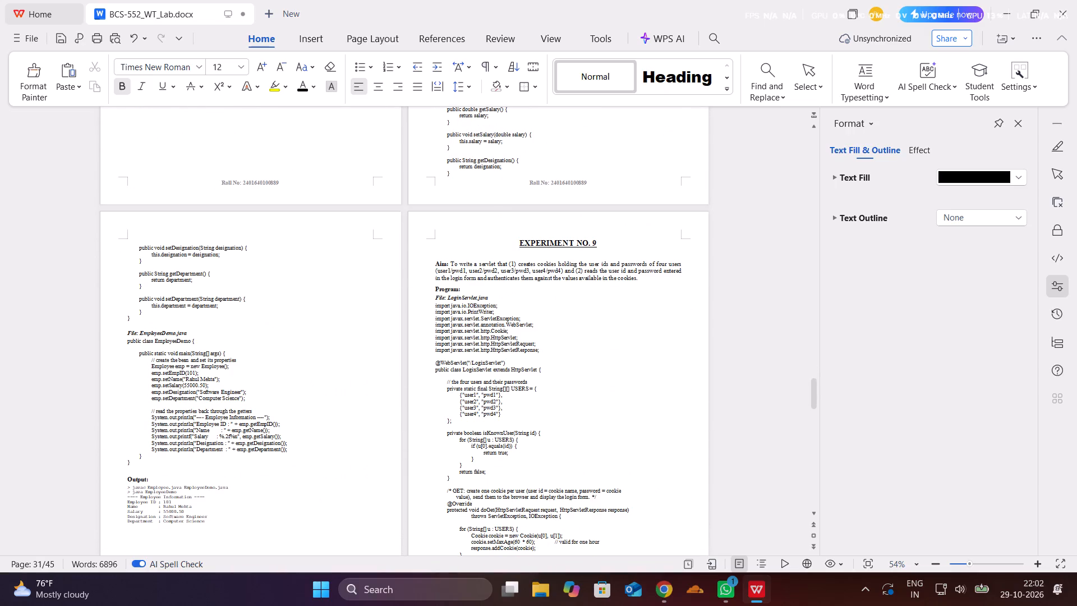
scroll(425, 286, down, 2)
scroll(425, 286, right, 1)
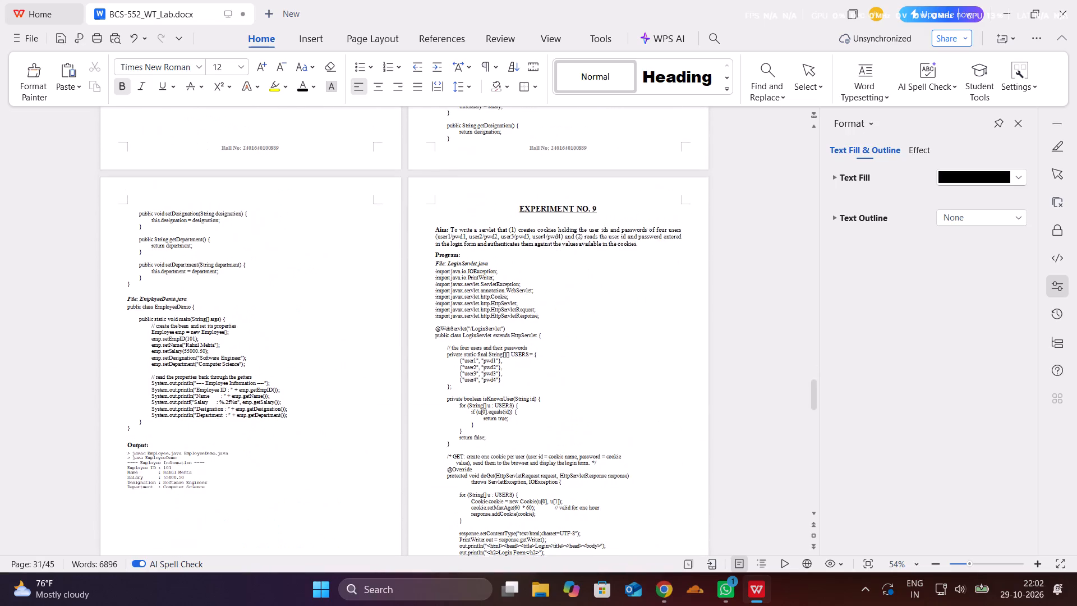
Review the document from the cover page and front matter through the pages of Experiment 4.
scroll(425, 286, up, 20)
scroll(425, 286, up, 20)
scroll(425, 286, up, 9)
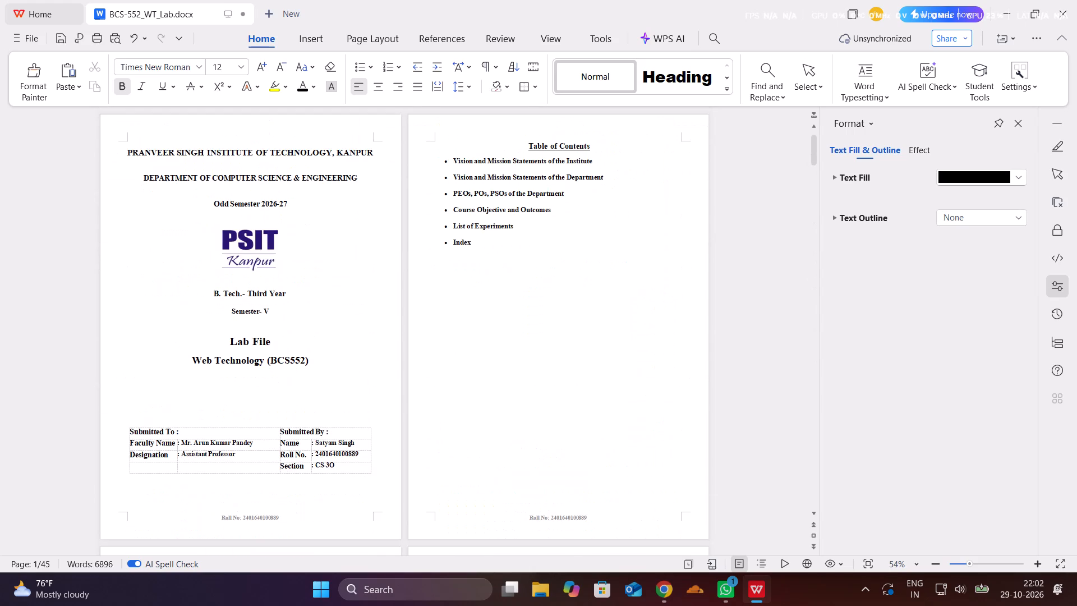
scroll(425, 286, down, 8)
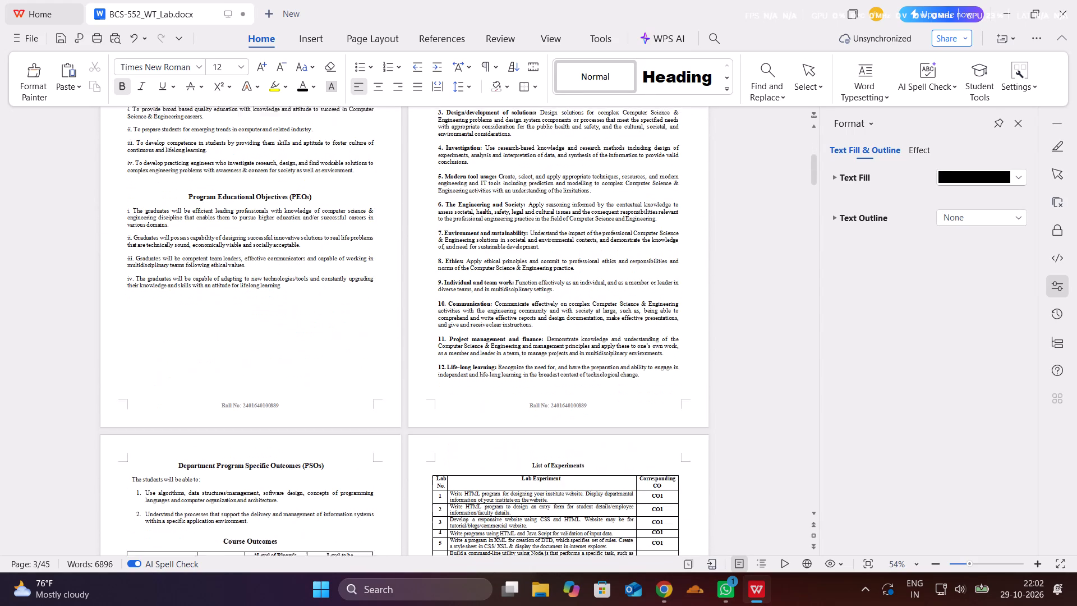
scroll(425, 286, up, 8)
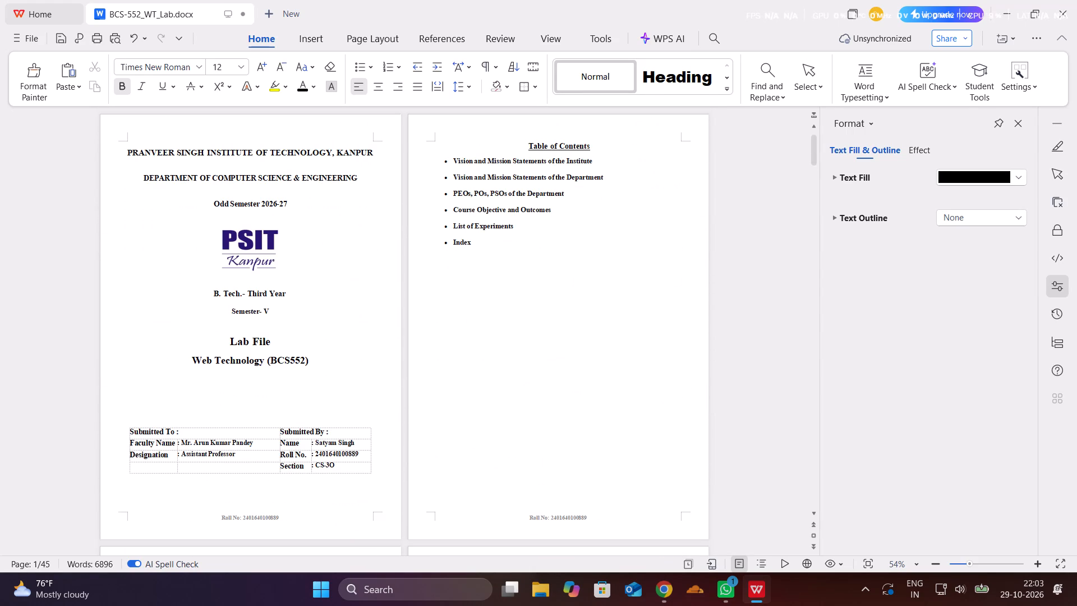
scroll(232, 306, down, 4)
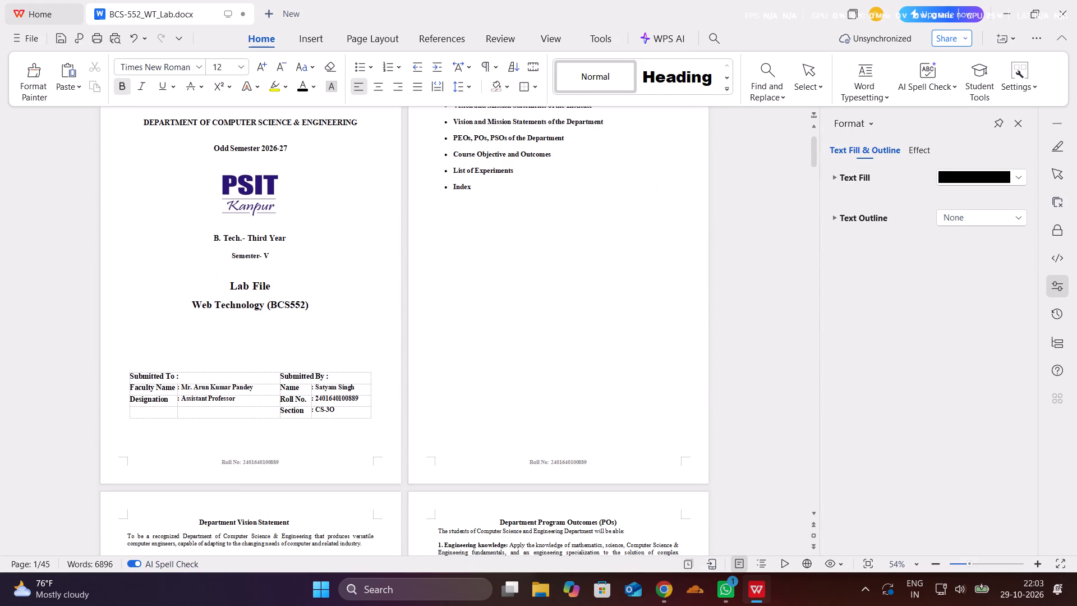
scroll(232, 306, down, 6)
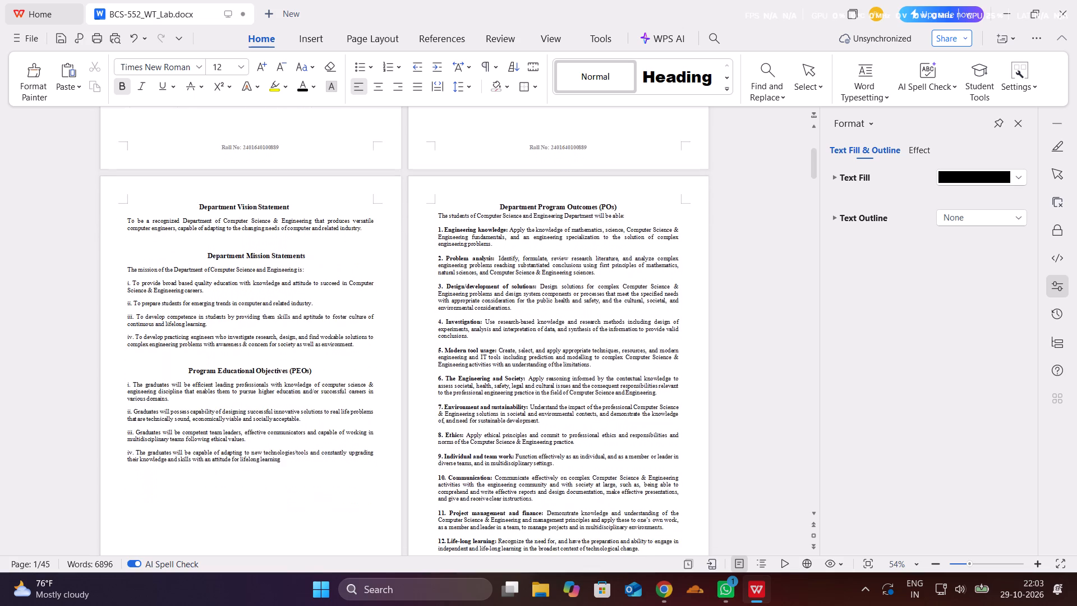
scroll(232, 306, down, 5)
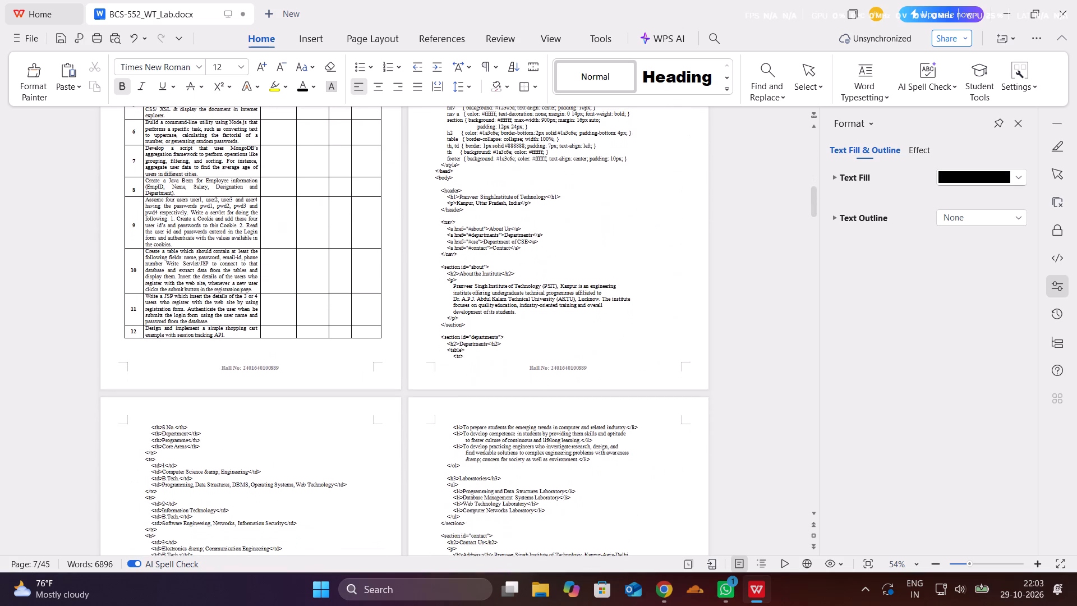
scroll(232, 306, down, 6)
scroll(232, 306, up, 15)
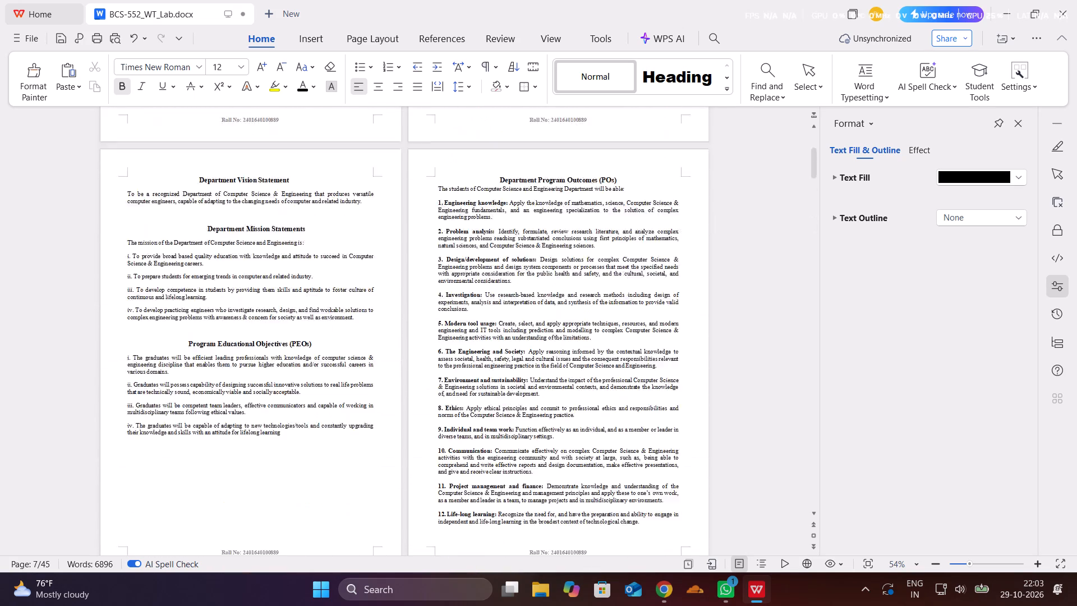
scroll(232, 306, up, 7)
scroll(232, 306, down, 9)
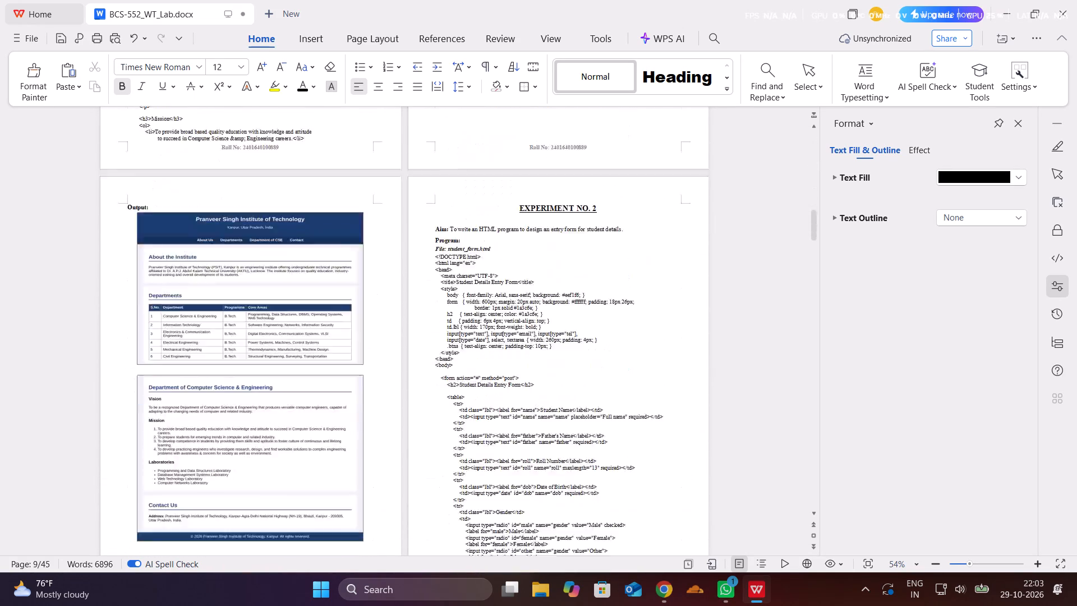
scroll(232, 306, down, 10)
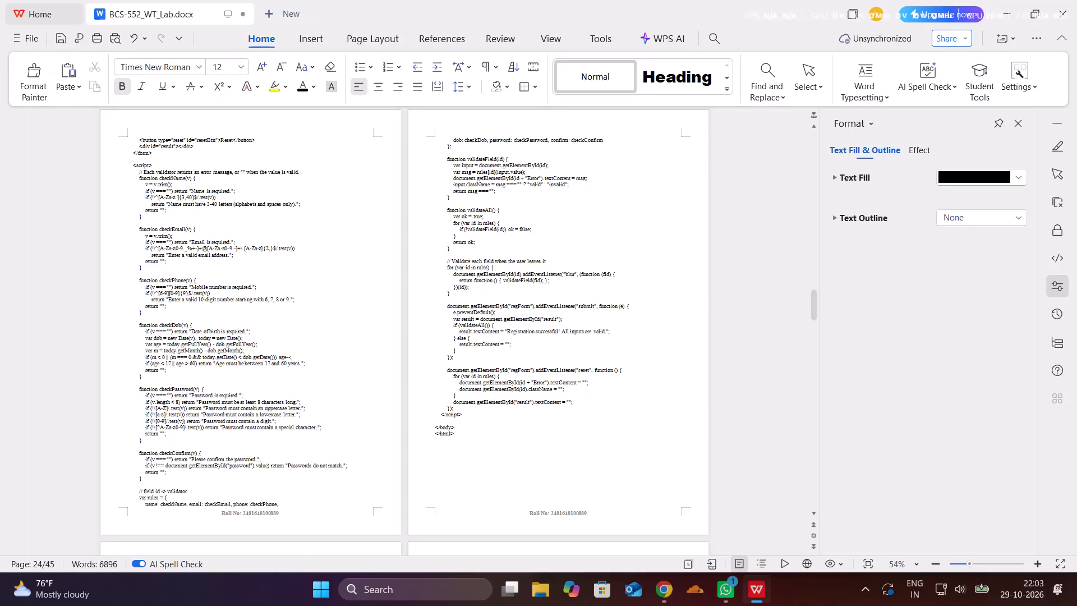
Go back to the cover page and check the front matter through the Index and the start of Experiment 1.
scroll(232, 306, right, 2)
scroll(232, 306, up, 10)
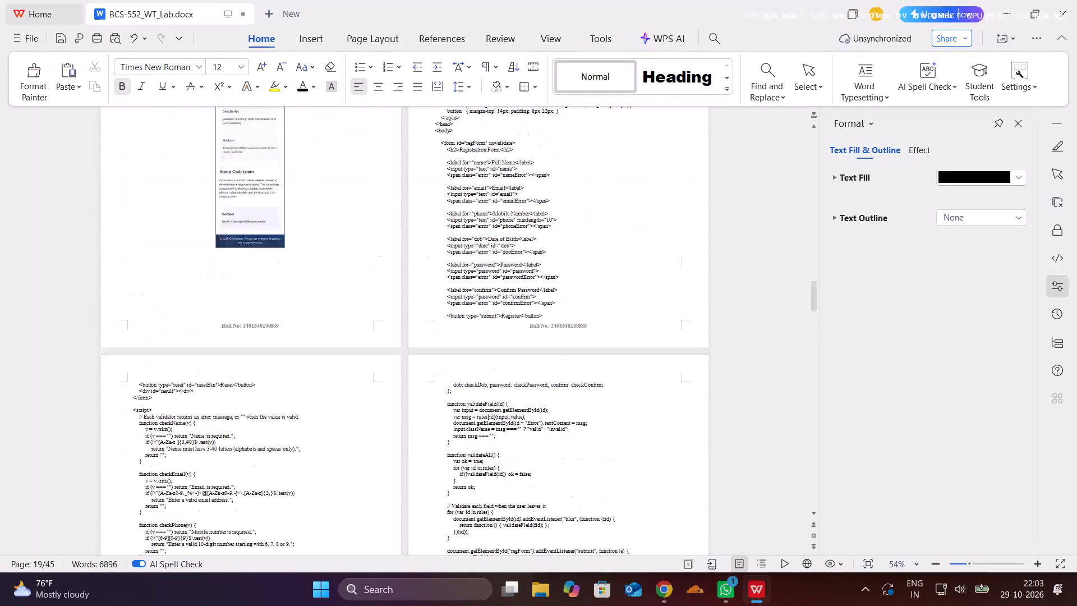
scroll(232, 306, up, 10)
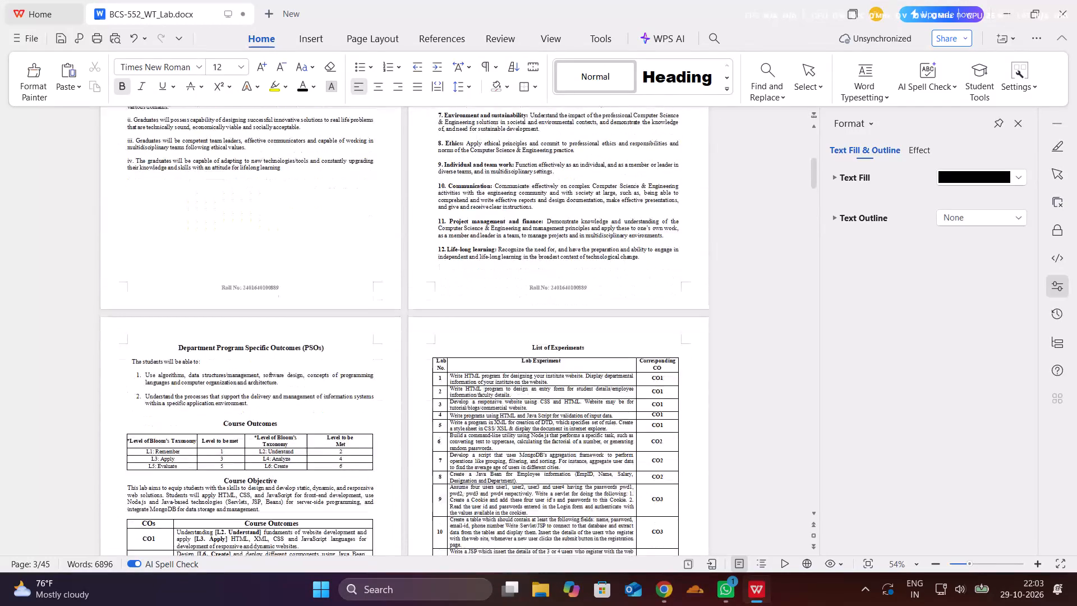
scroll(232, 306, up, 8)
scroll(232, 306, down, 2)
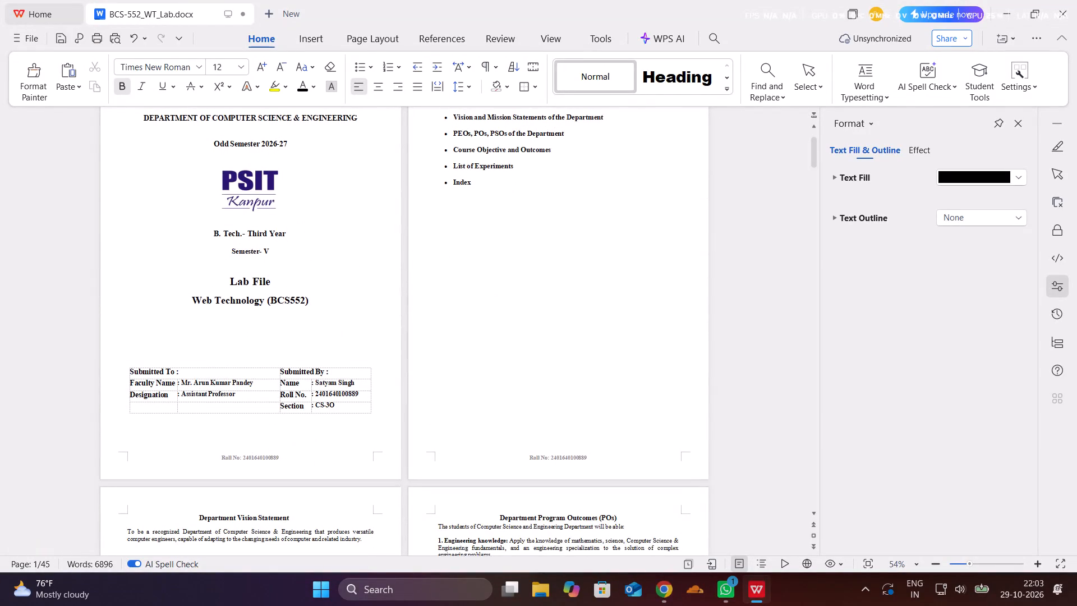
scroll(232, 306, down, 1)
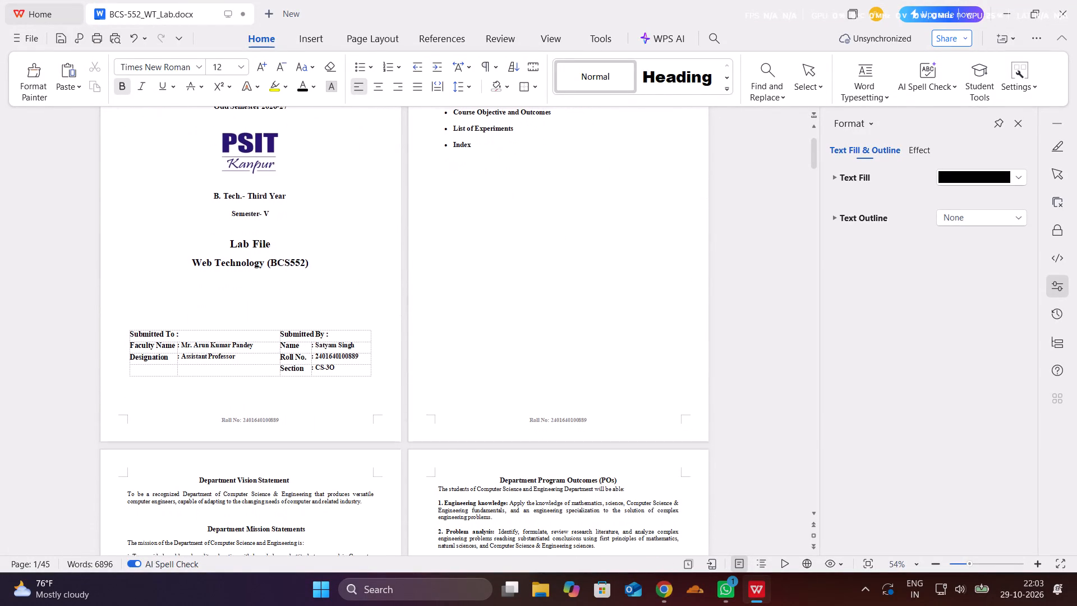
scroll(232, 306, down, 3)
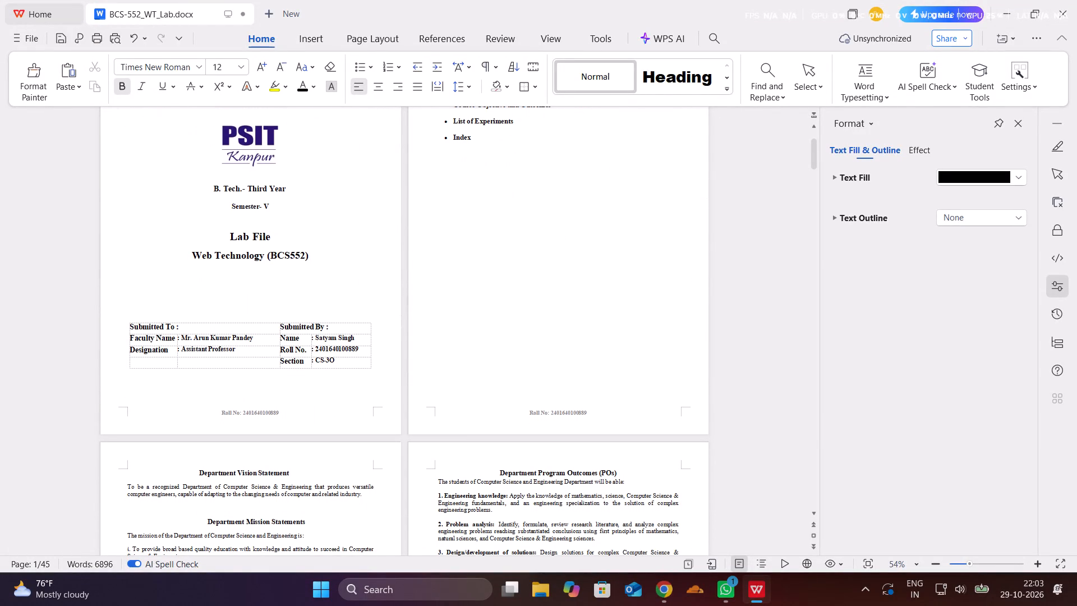
scroll(232, 306, down, 2)
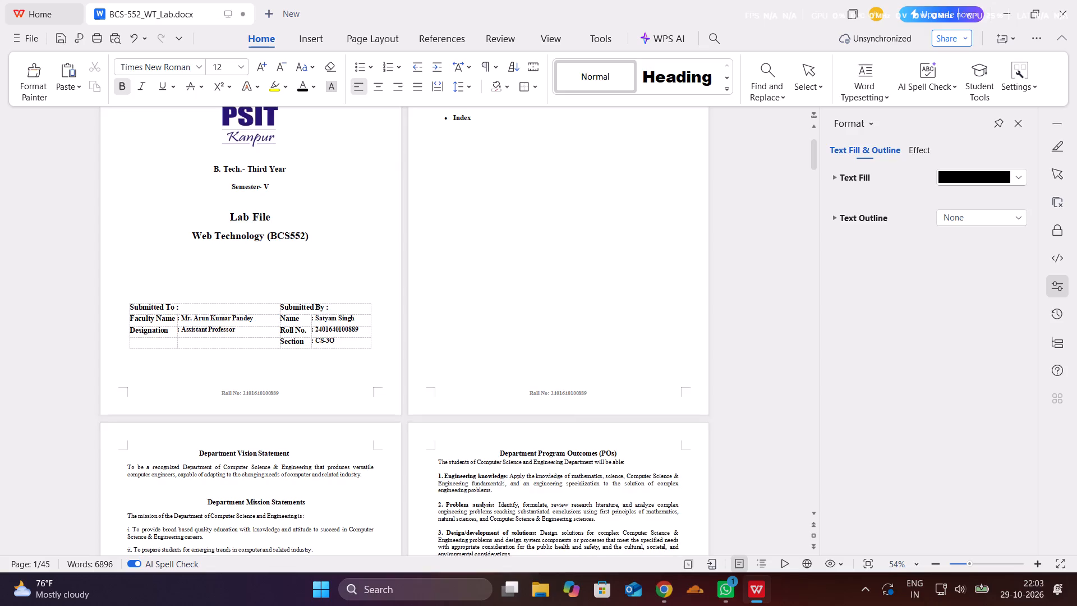
scroll(232, 306, down, 13)
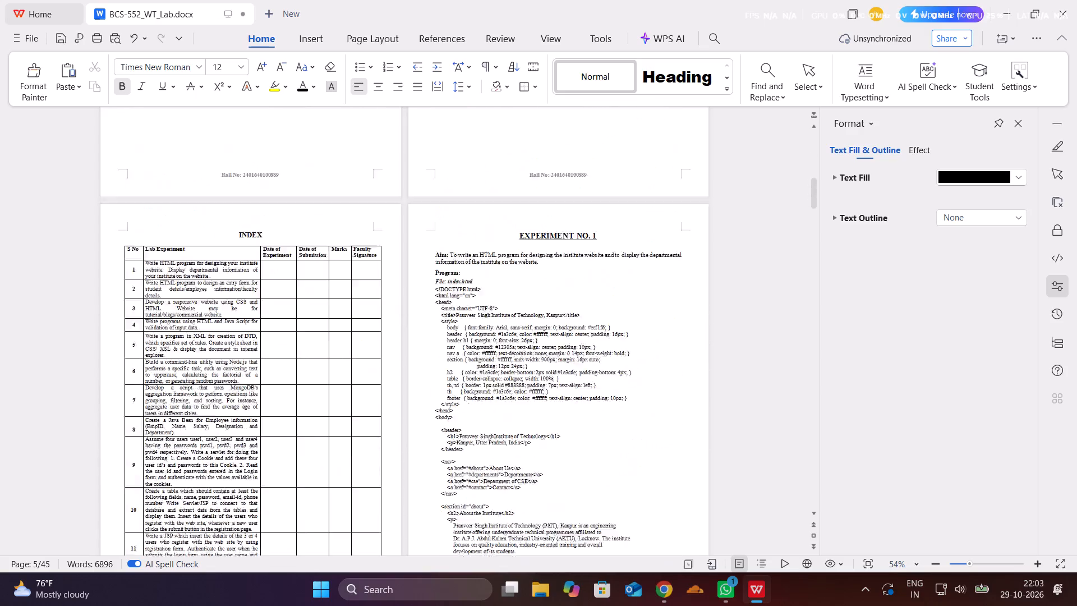
Review the pages between the front matter and the Experiment 3 output for leftovers and blank pages.
scroll(232, 306, down, 6)
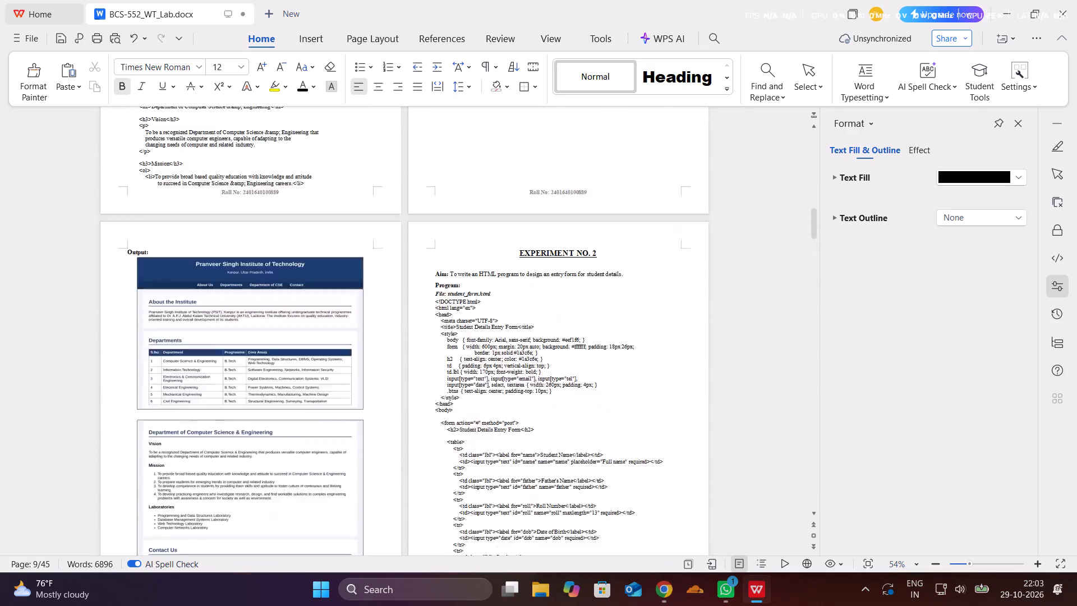
scroll(232, 306, down, 3)
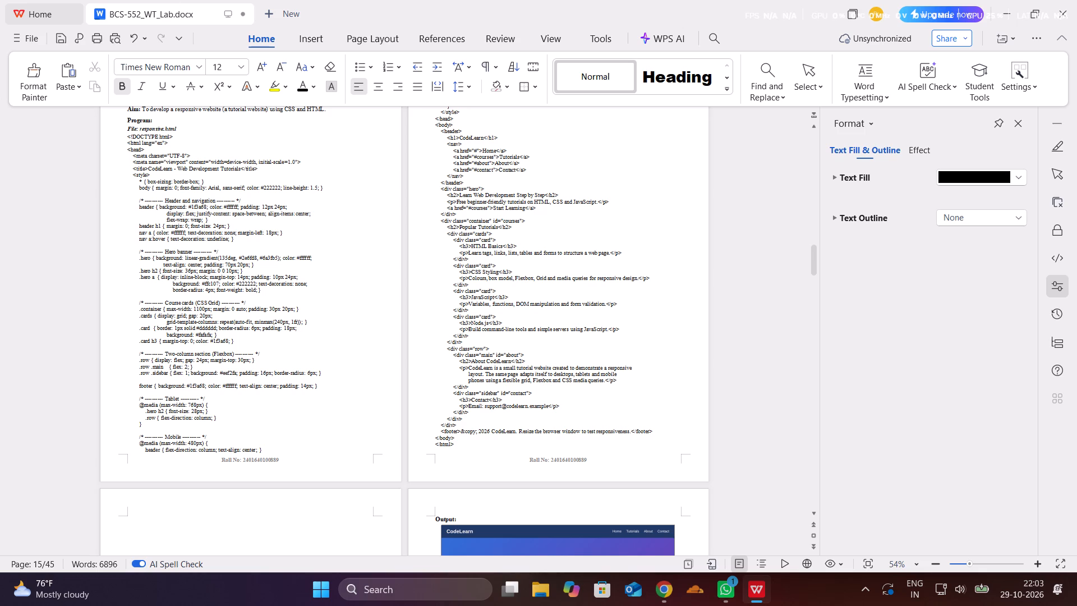
click(34, 44)
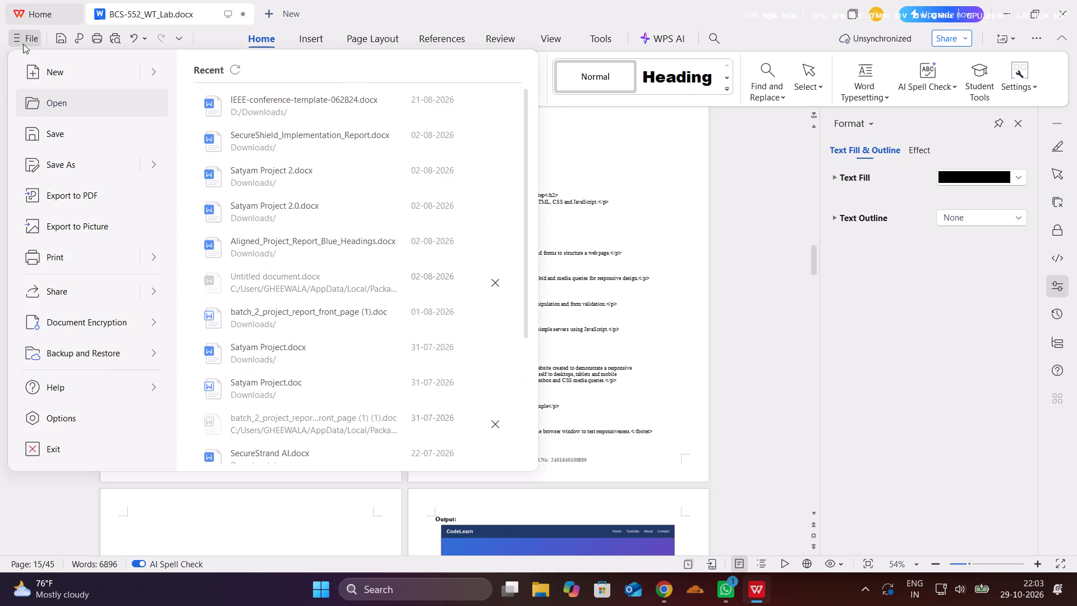
click(24, 44)
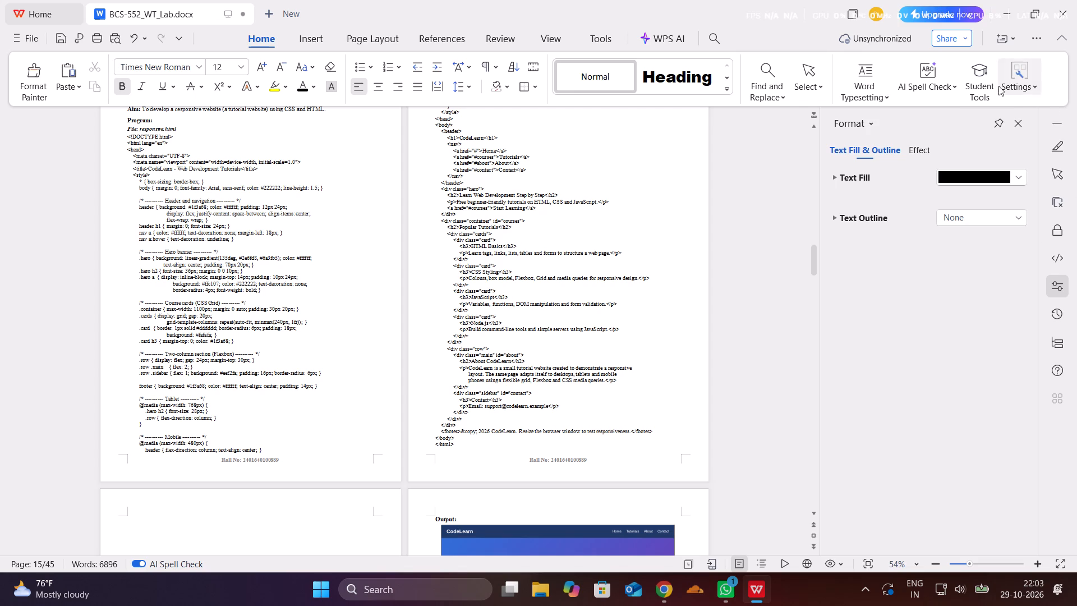
scroll(509, 250, up, 8)
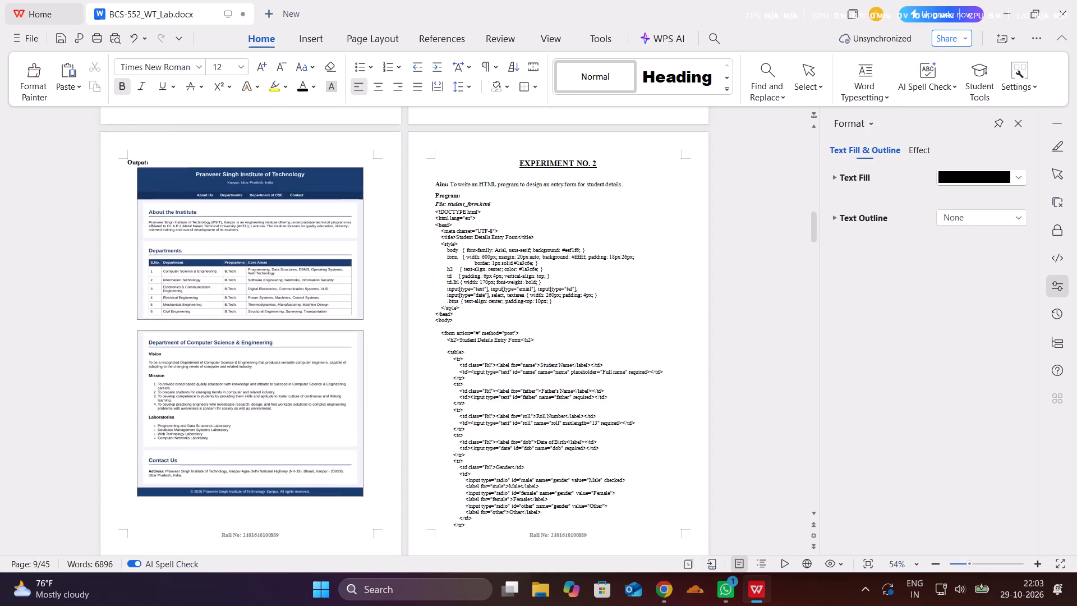
scroll(509, 250, up, 15)
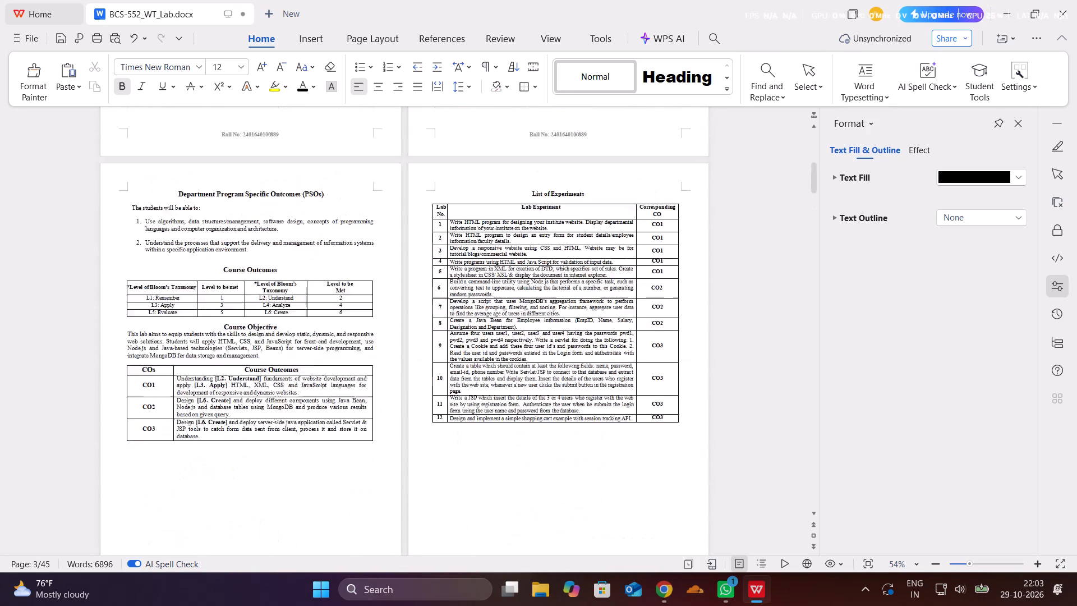
scroll(509, 250, up, 10)
scroll(509, 250, down, 8)
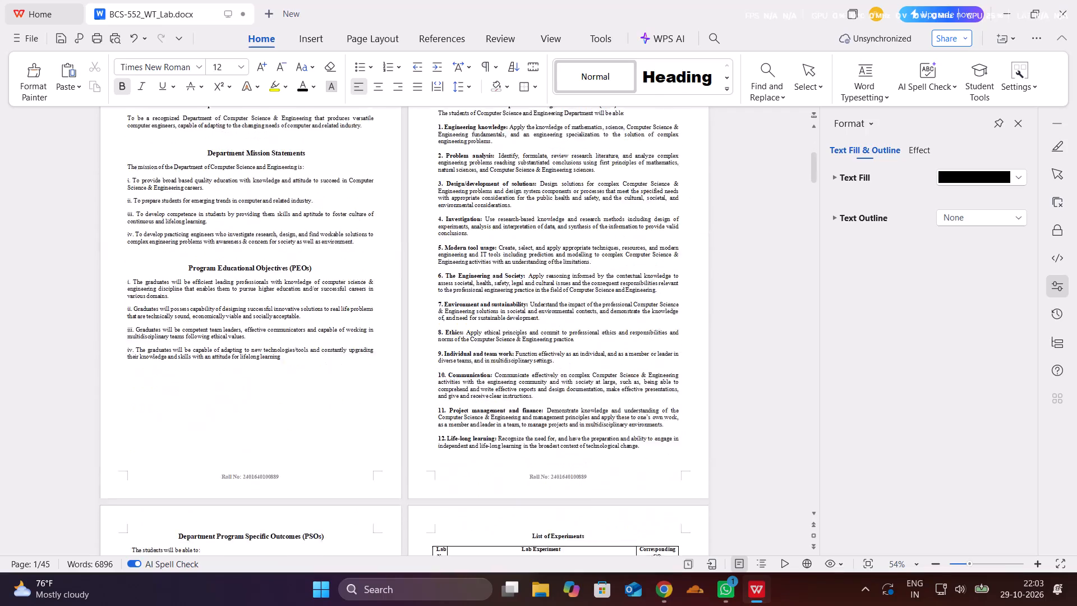
scroll(578, 0, down, 12)
scroll(429, 116, down, 5)
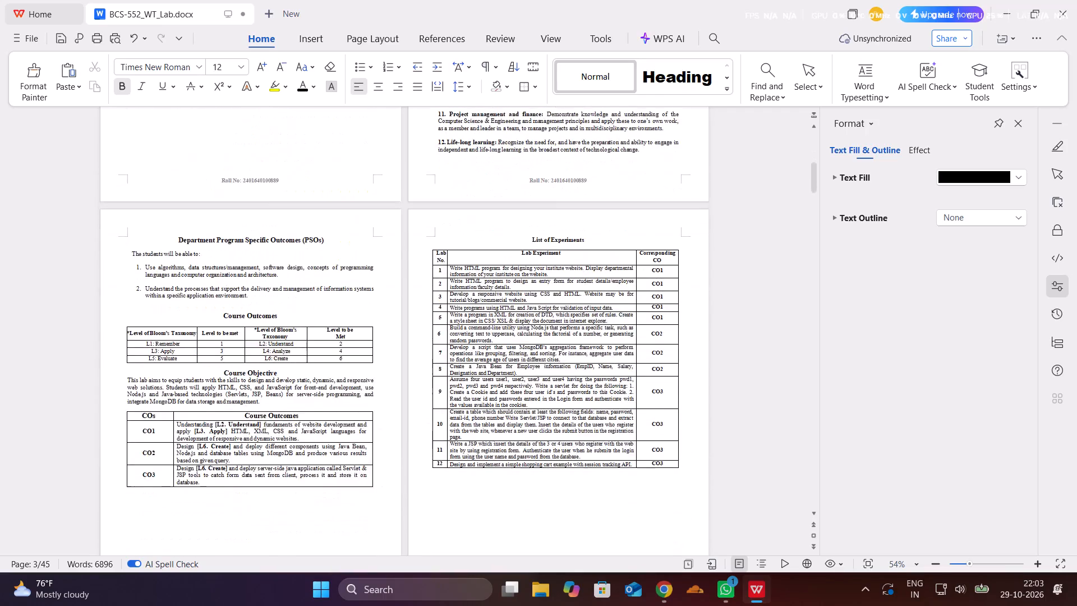
scroll(375, 351, down, 12)
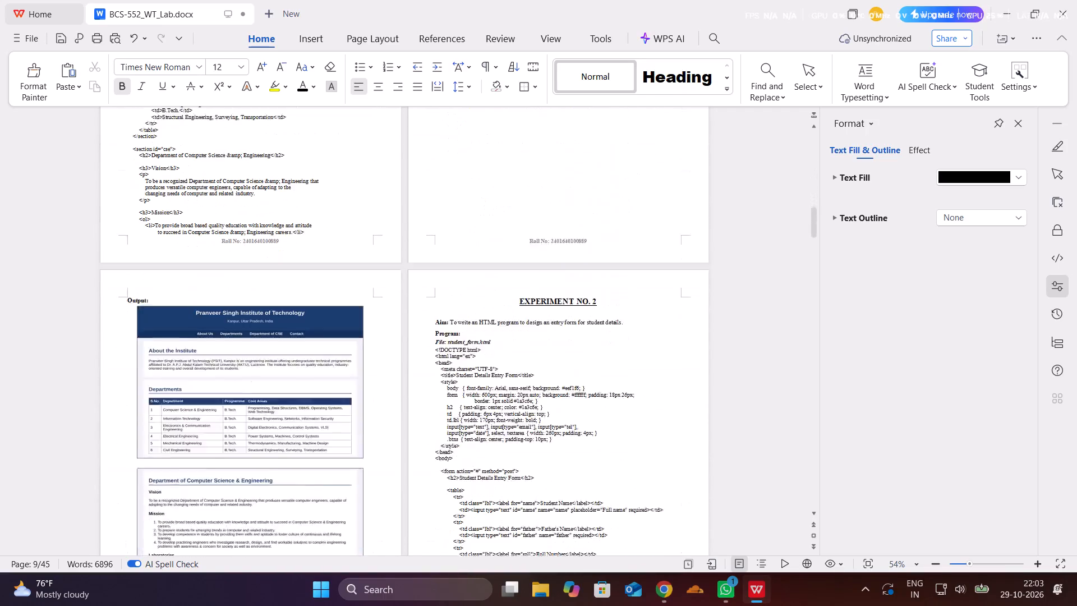
scroll(375, 351, down, 15)
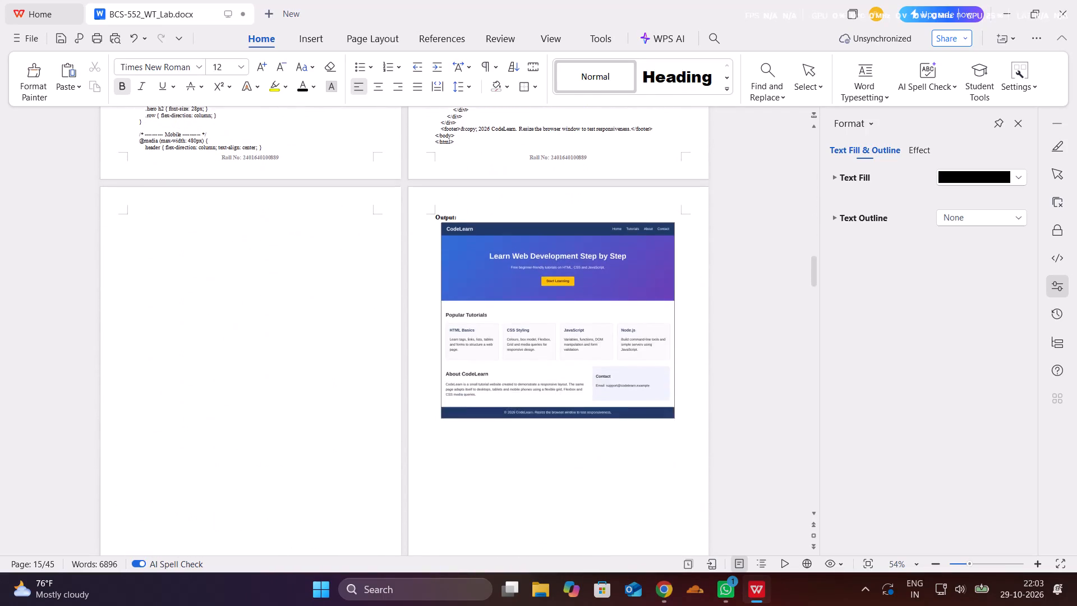
Delete the blank page between the program code and the output of Experiment 3.
click(240, 347)
scroll(240, 347, up, 1)
key(BackSpace)
key(BackSpace)
key(BackSpace)
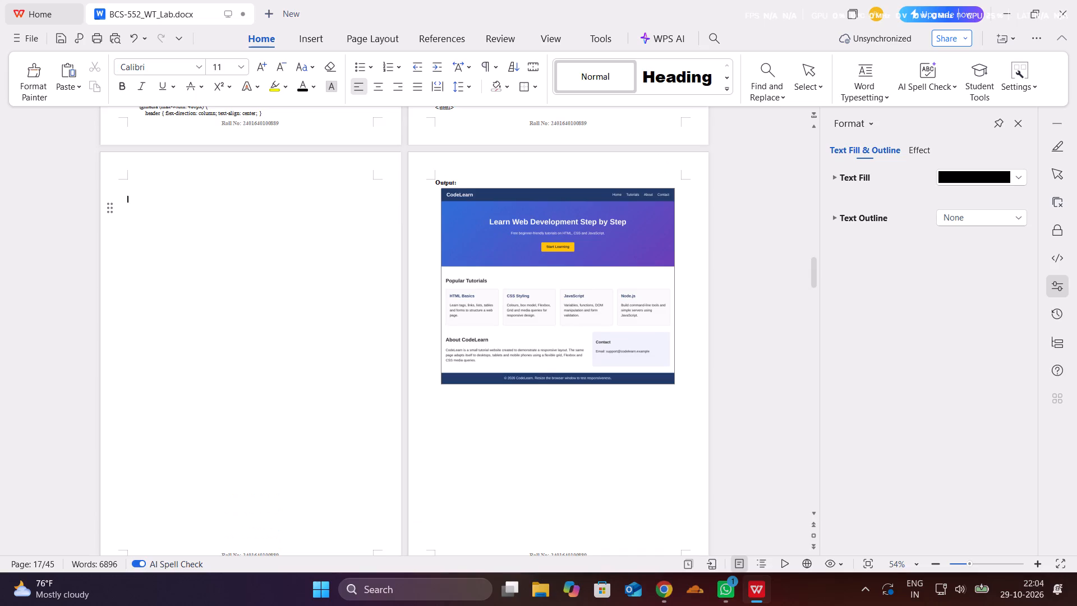
key(BackSpace)
key(BackSpace)
key(BackSpace)
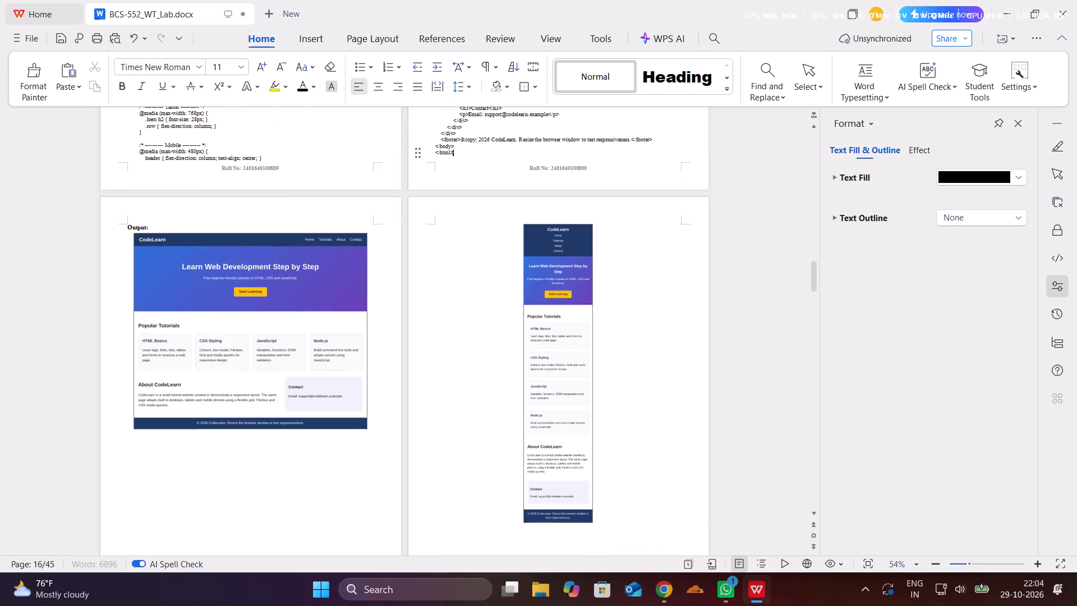
Review the pages from Experiment 2 through the final shopping cart experiment, several pages at a time, for other blank pages.
scroll(240, 347, up, 8)
scroll(240, 352, down, 1)
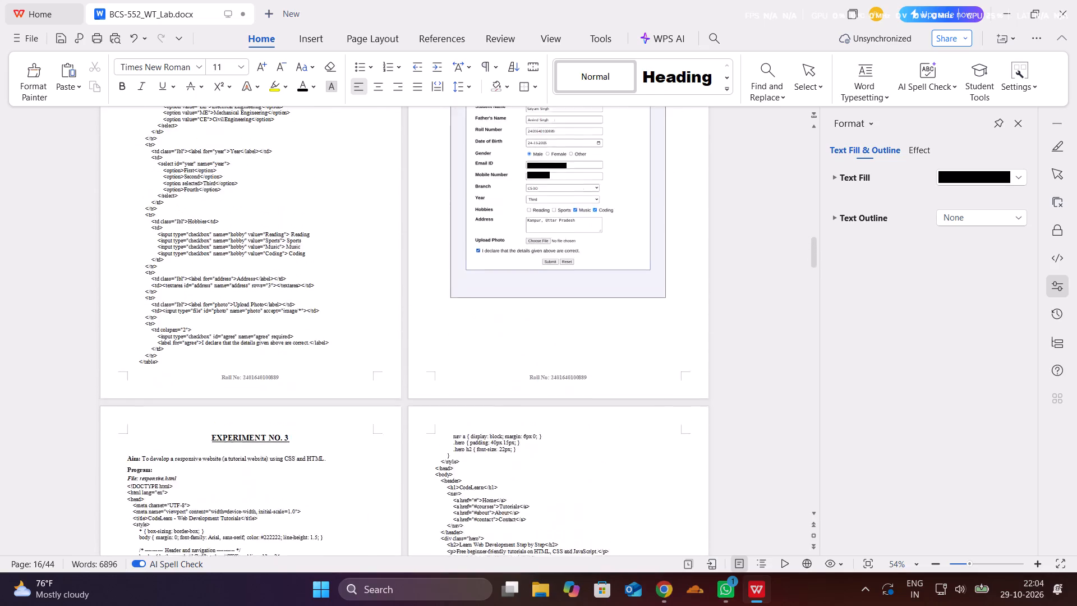
scroll(240, 352, down, 4)
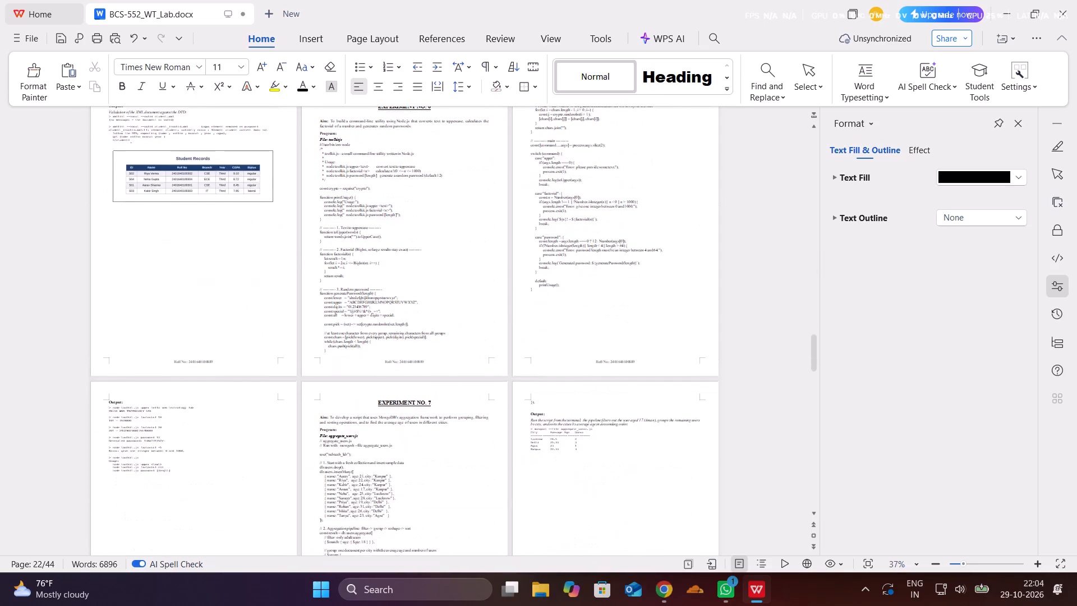
scroll(240, 352, down, 10)
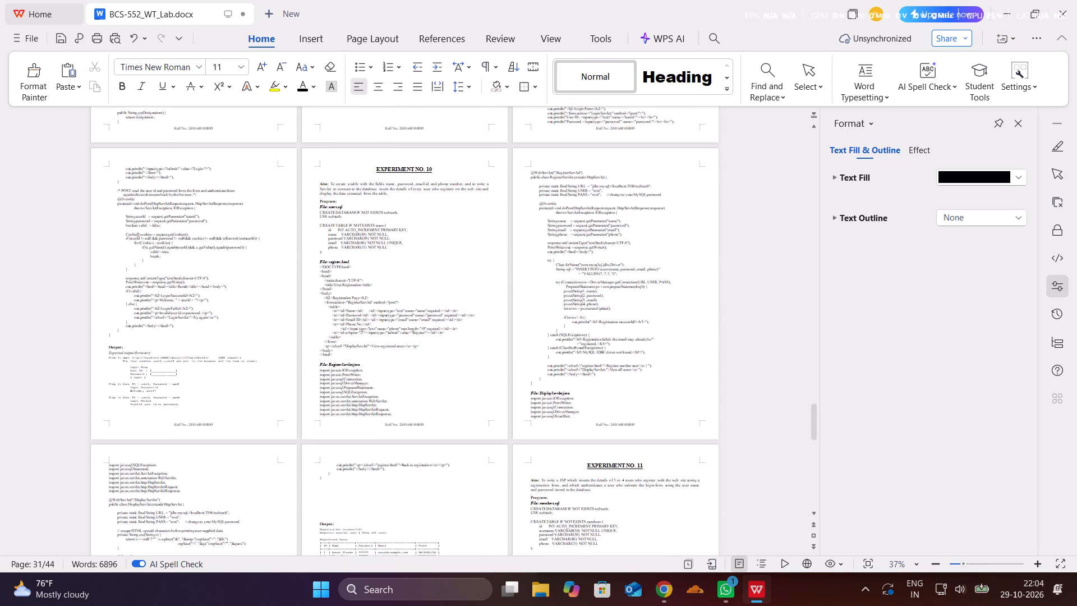
scroll(240, 352, down, 8)
scroll(240, 352, up, 5)
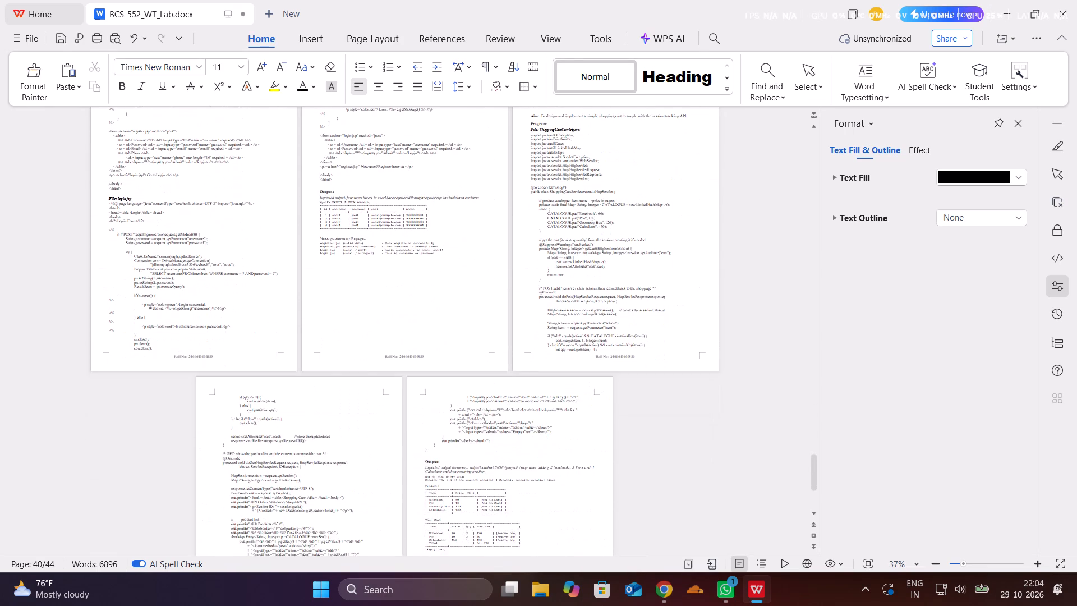
scroll(240, 352, up, 18)
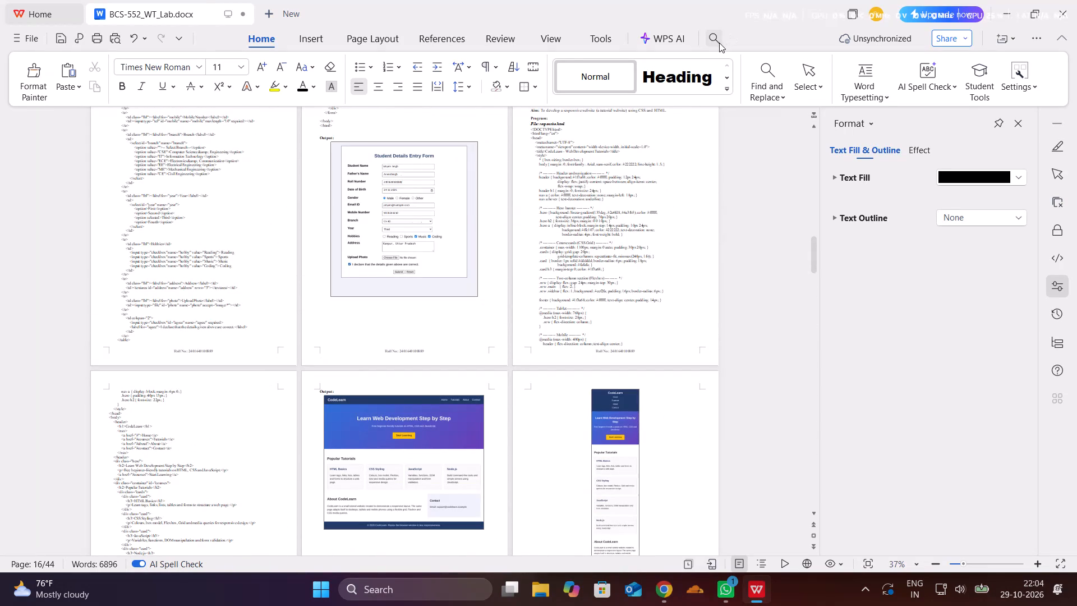
Search the commands for "watermark" and apply the preset ORIGINAL watermark to the document.
click(719, 43)
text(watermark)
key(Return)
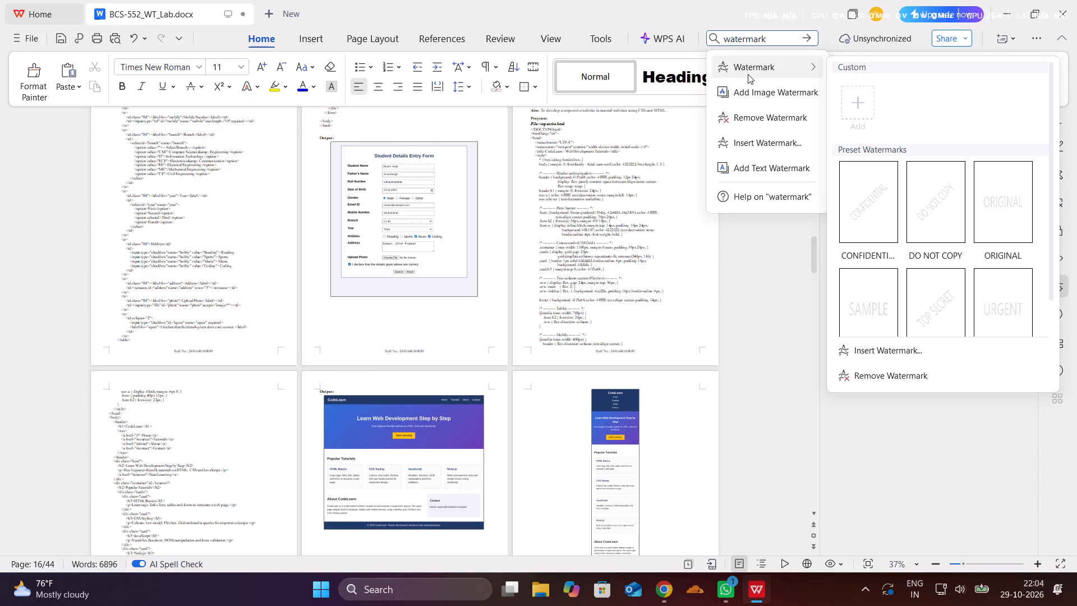
click(765, 71)
scroll(905, 189, down, 1)
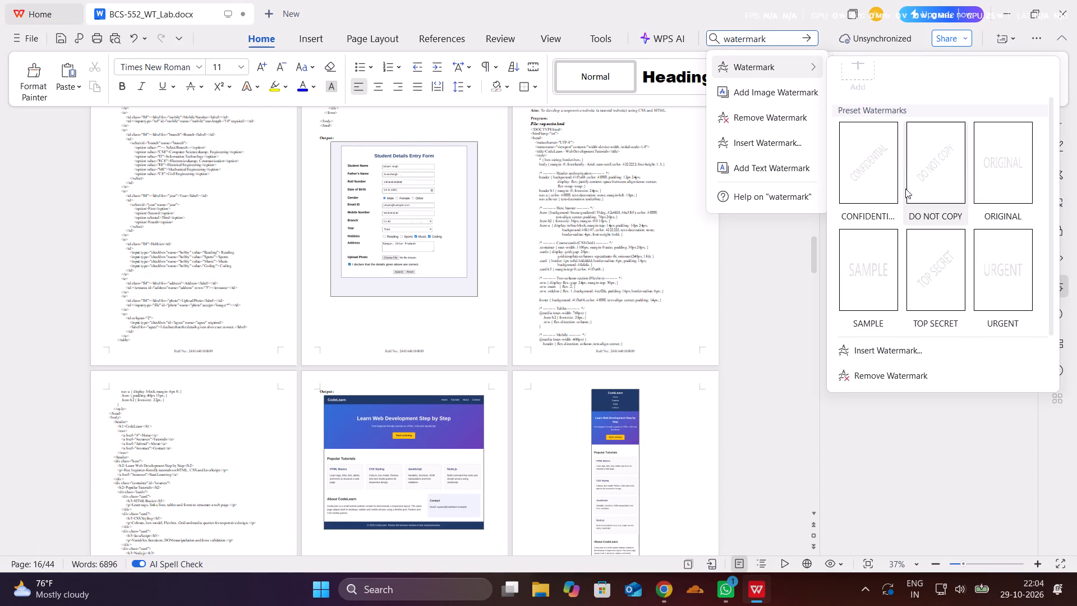
scroll(905, 189, down, 1)
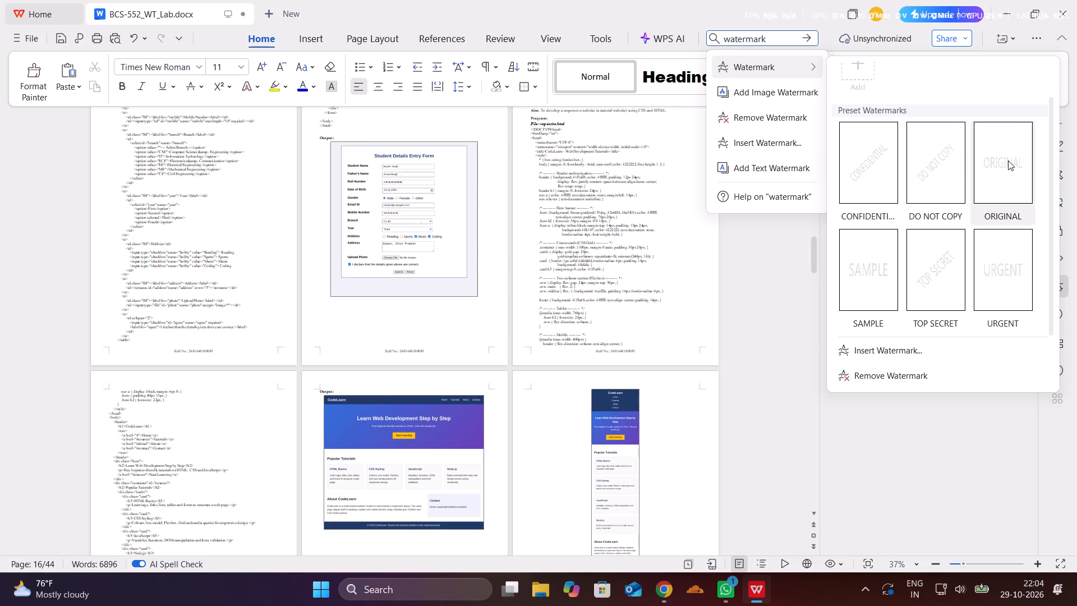
click(1008, 160)
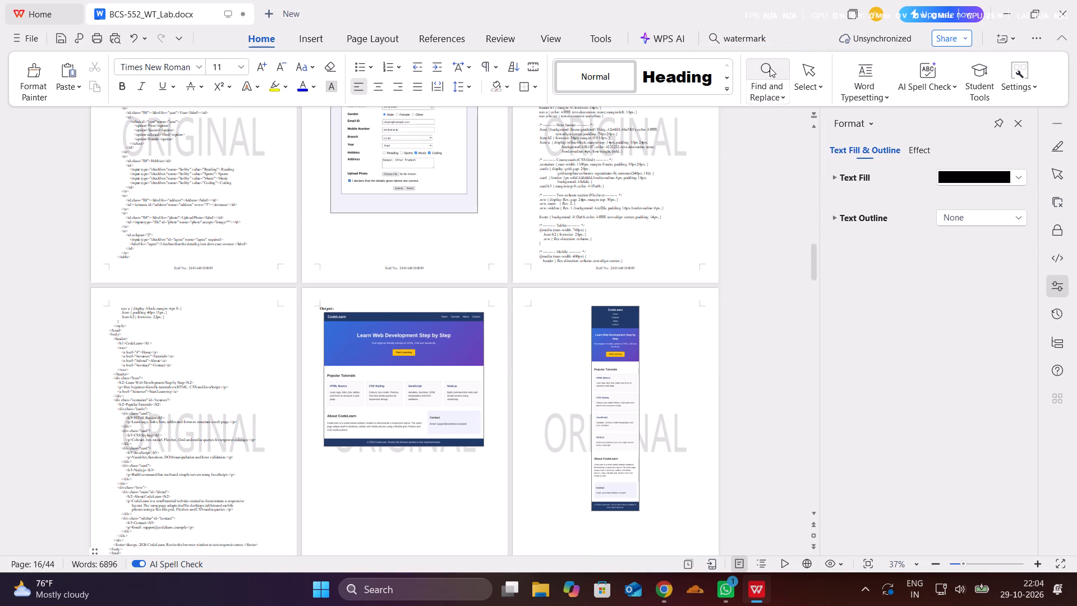
Open the custom watermark settings and replace the watermark text with the student's roll number.
click(729, 38)
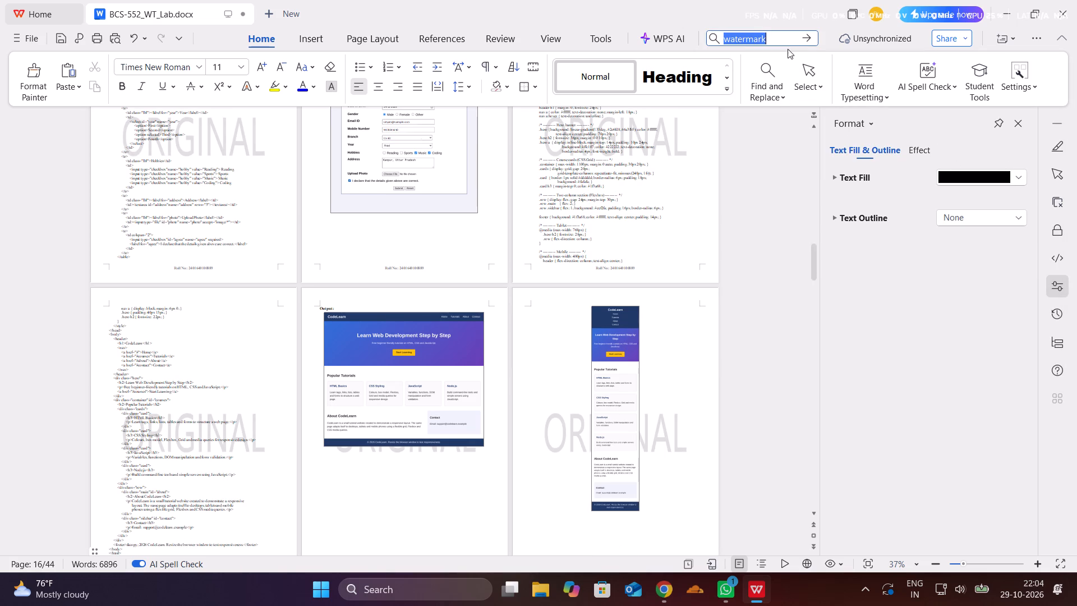
click(809, 36)
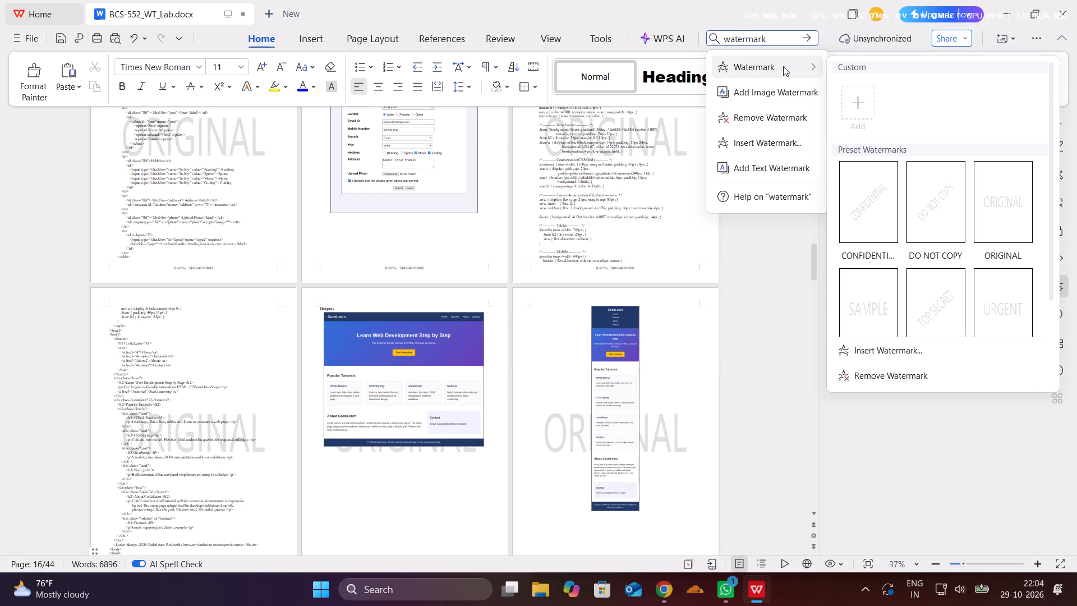
scroll(966, 241, down, 1)
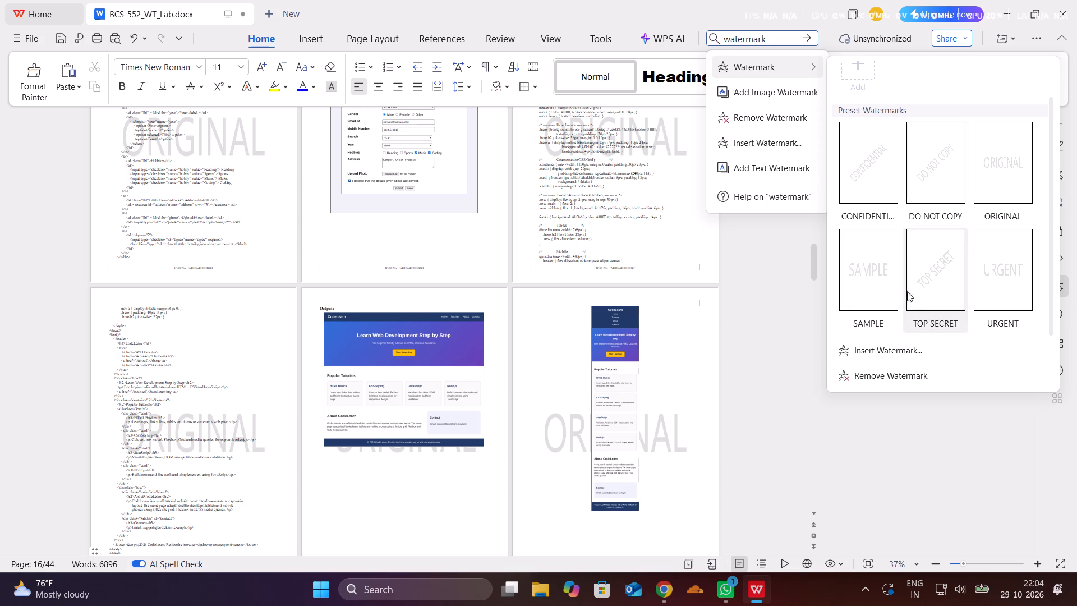
click(888, 348)
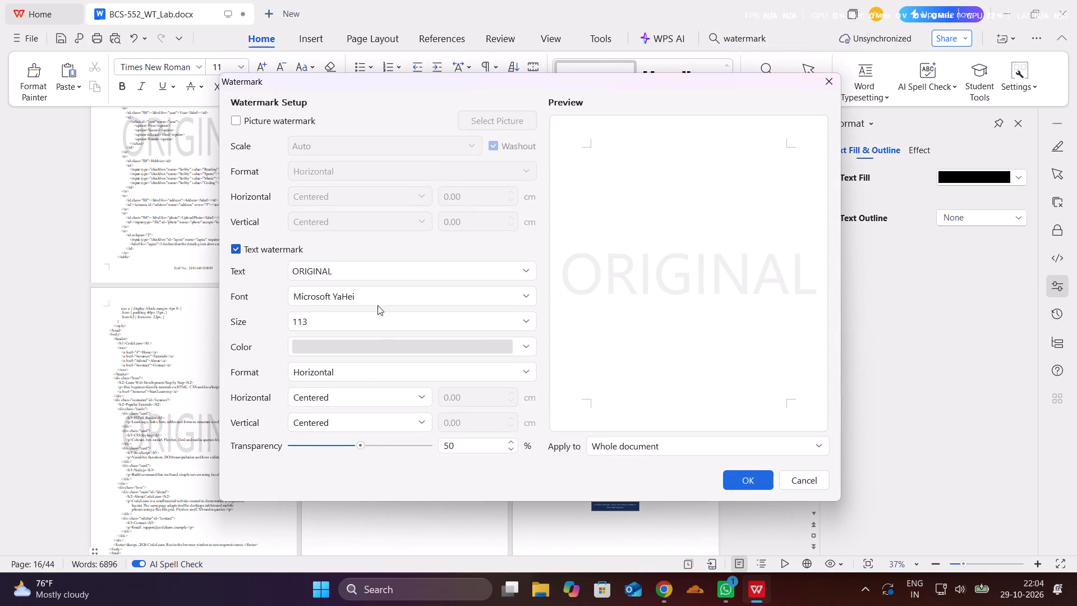
click(338, 270)
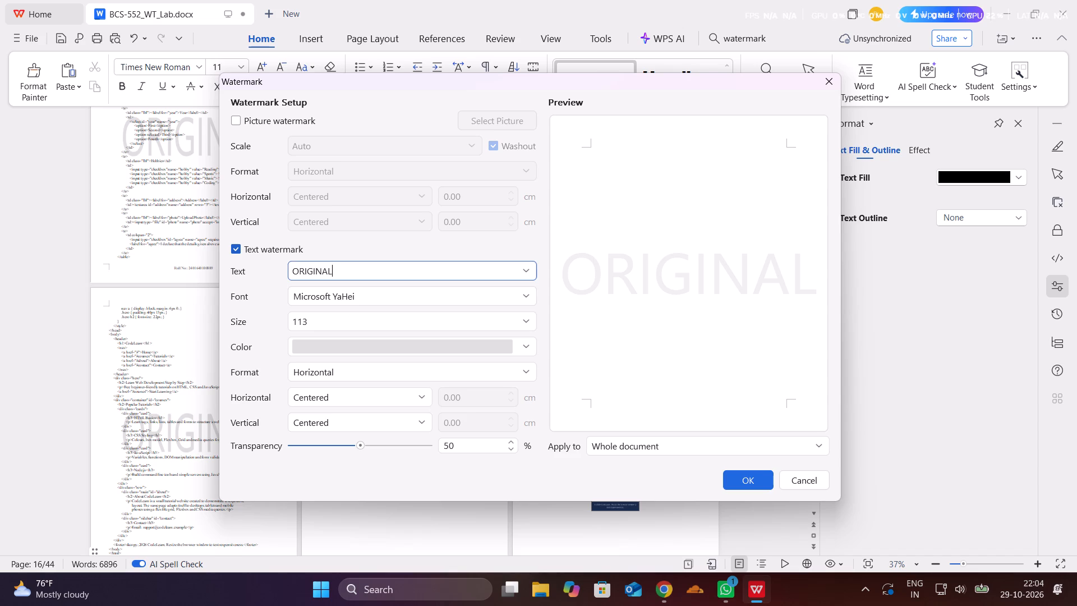
key(BackSpace)
key(BackSpace)
key(BackSpace)
key(BackSpace)
key(BackSpace)
key(BackSpace)
key(BackSpace)
key(BackSpace)
key(BackSpace)
key(BackSpace)
key(BackSpace)
key(BackSpace)
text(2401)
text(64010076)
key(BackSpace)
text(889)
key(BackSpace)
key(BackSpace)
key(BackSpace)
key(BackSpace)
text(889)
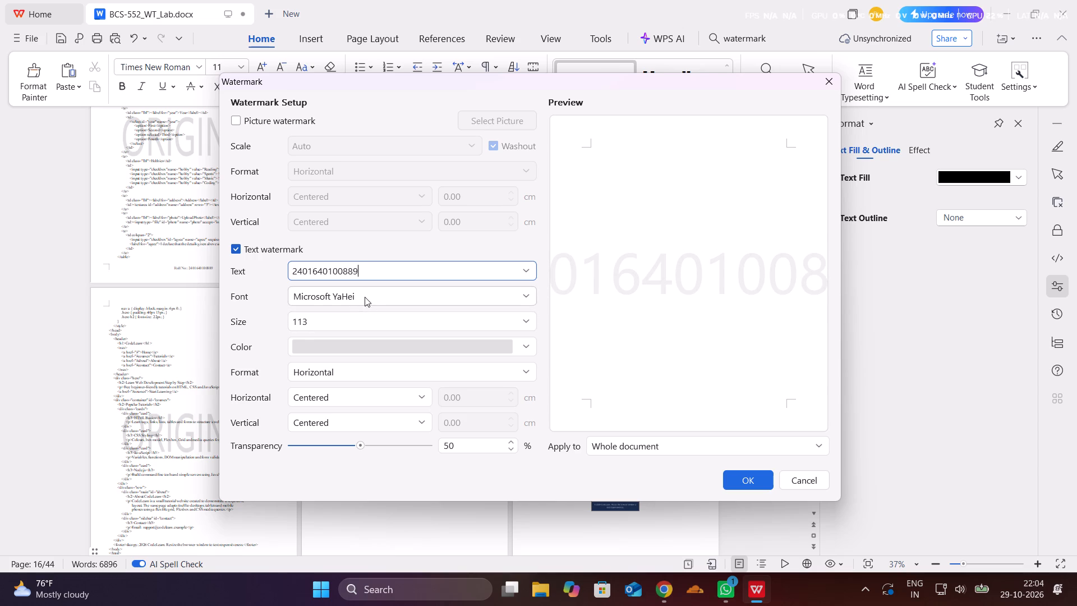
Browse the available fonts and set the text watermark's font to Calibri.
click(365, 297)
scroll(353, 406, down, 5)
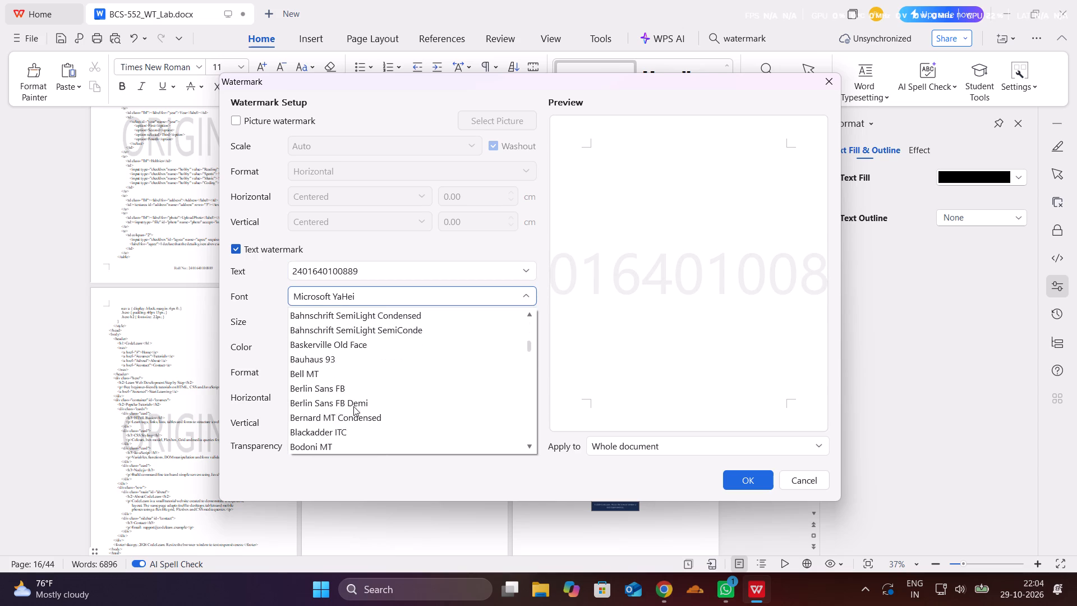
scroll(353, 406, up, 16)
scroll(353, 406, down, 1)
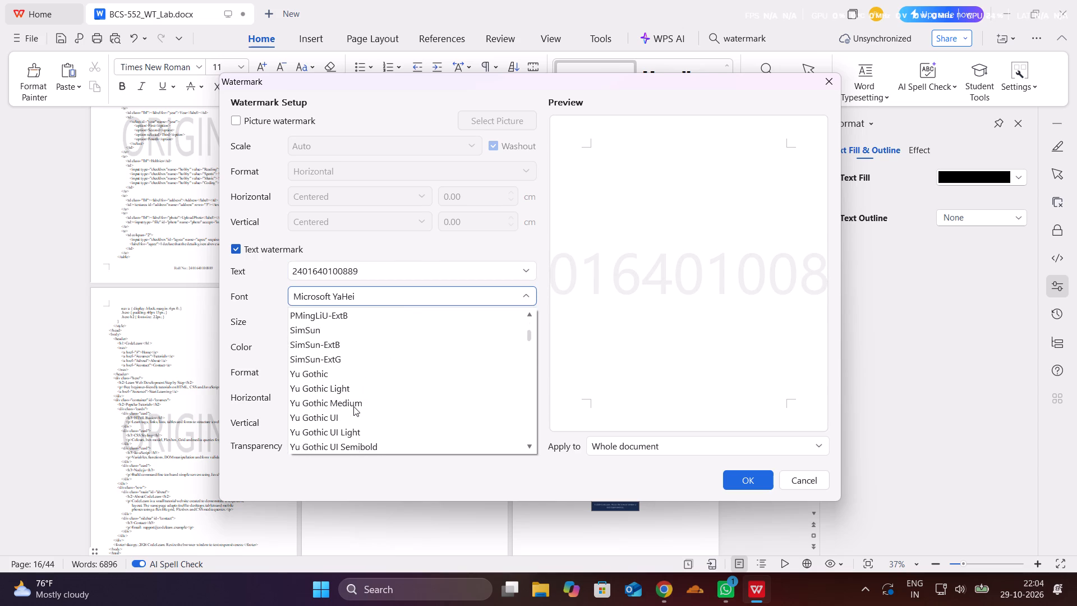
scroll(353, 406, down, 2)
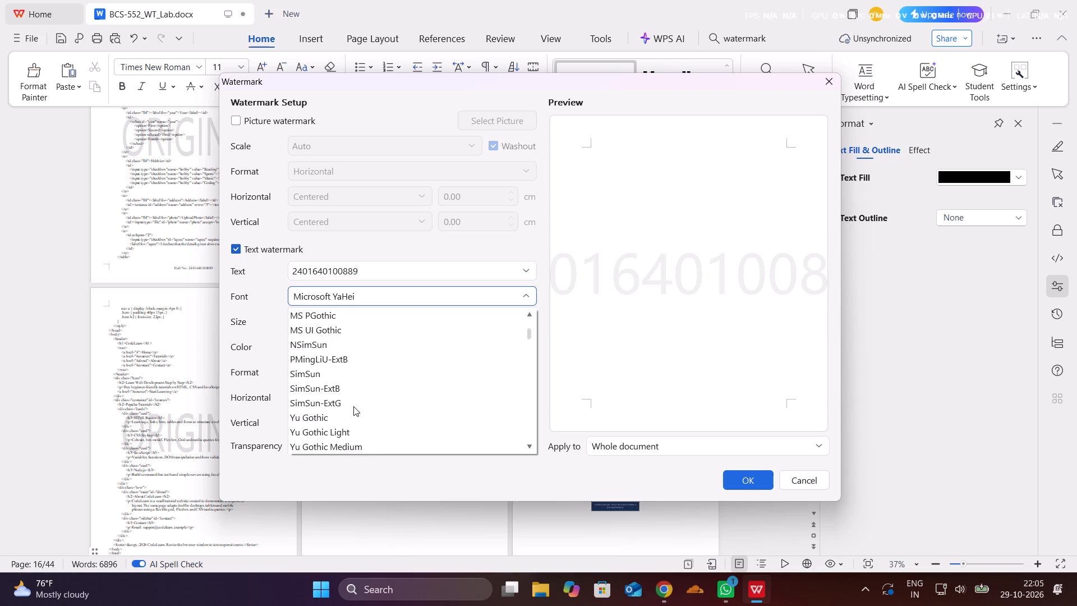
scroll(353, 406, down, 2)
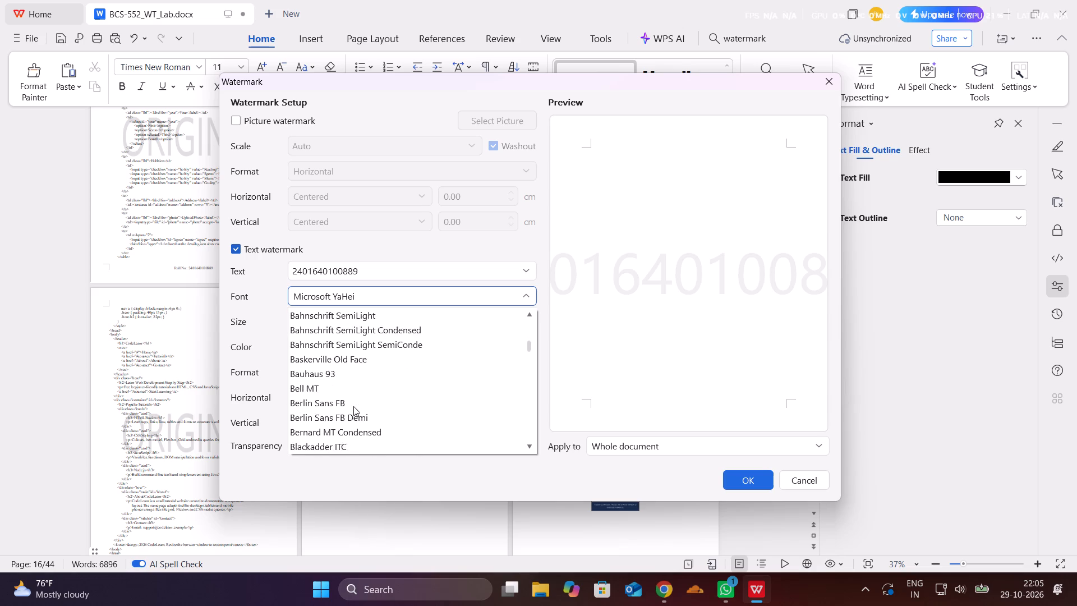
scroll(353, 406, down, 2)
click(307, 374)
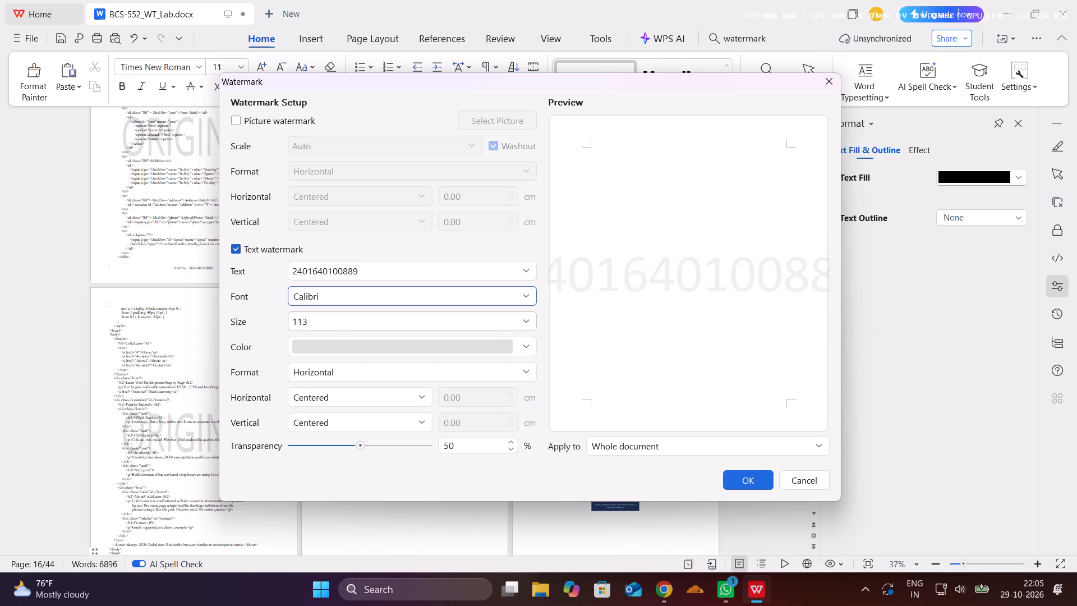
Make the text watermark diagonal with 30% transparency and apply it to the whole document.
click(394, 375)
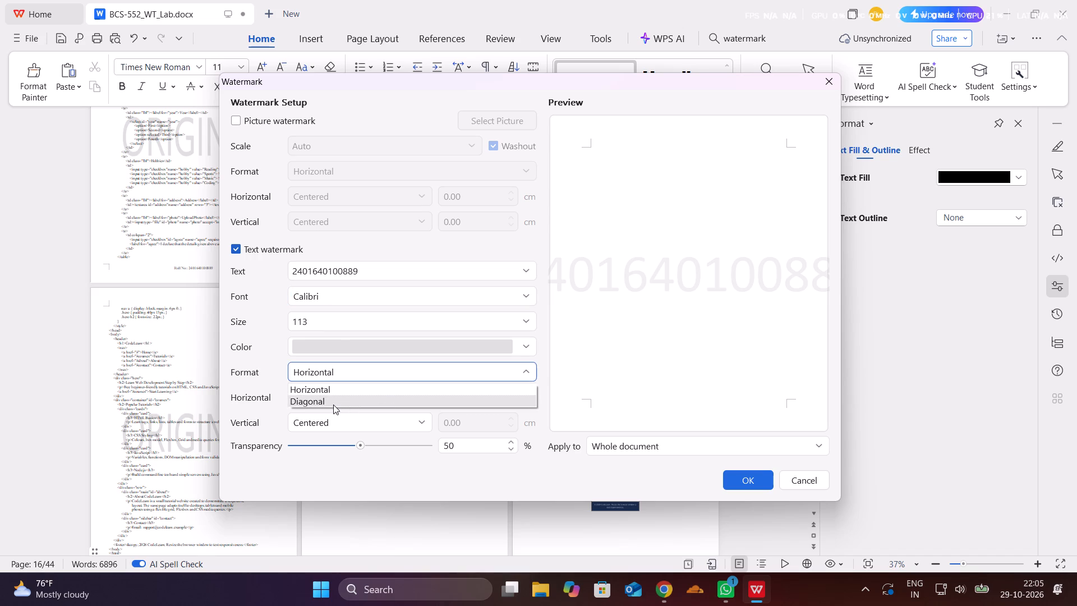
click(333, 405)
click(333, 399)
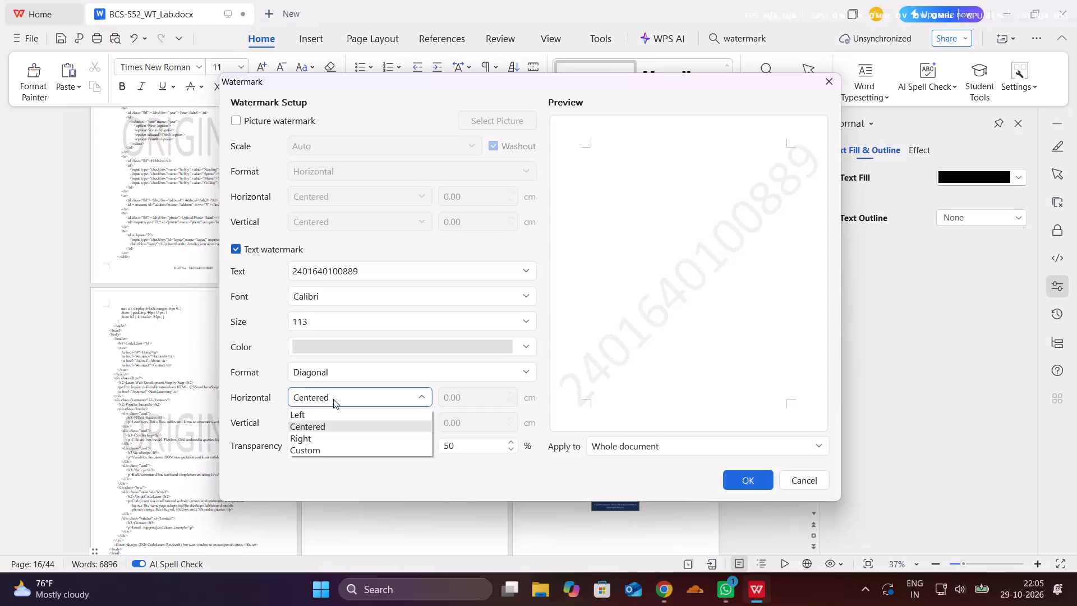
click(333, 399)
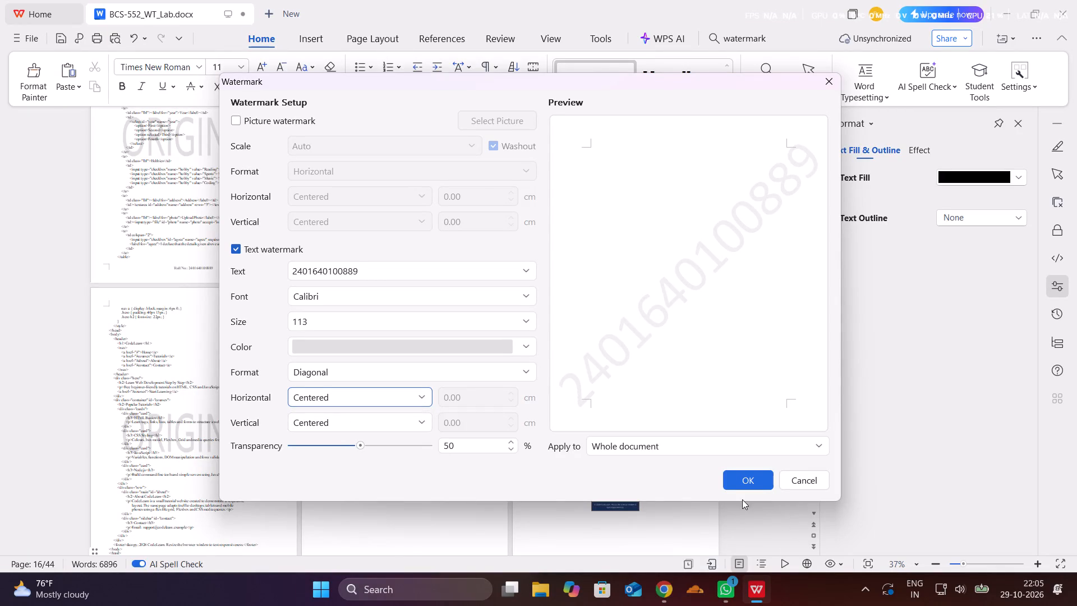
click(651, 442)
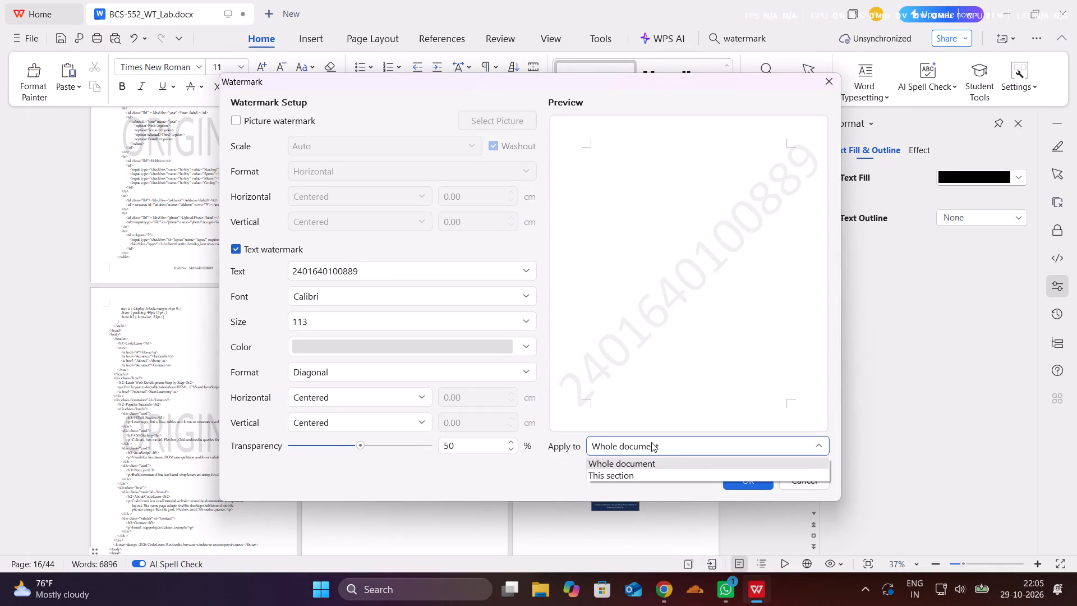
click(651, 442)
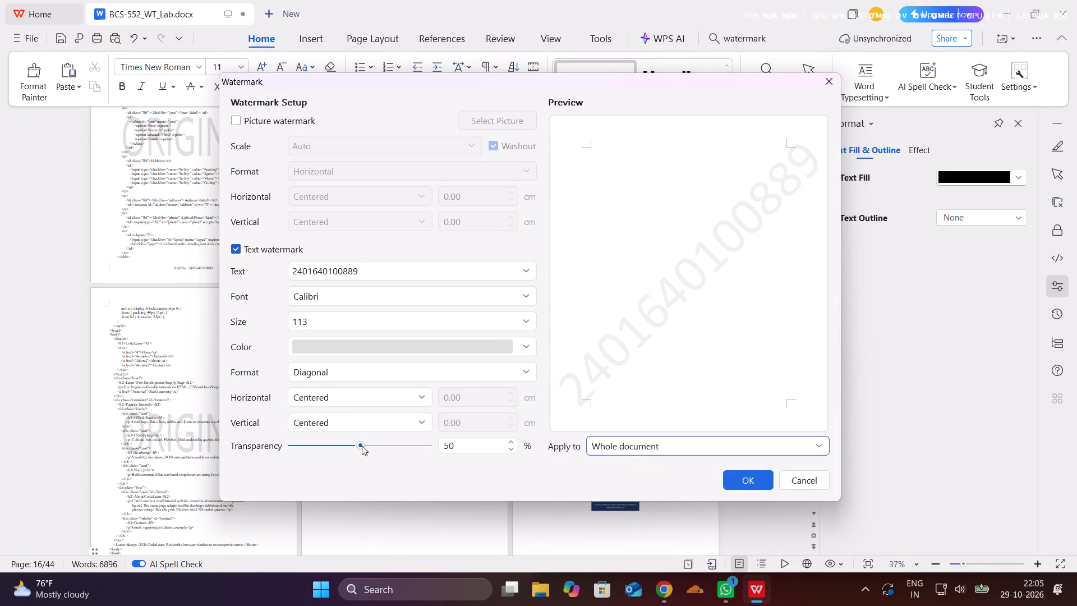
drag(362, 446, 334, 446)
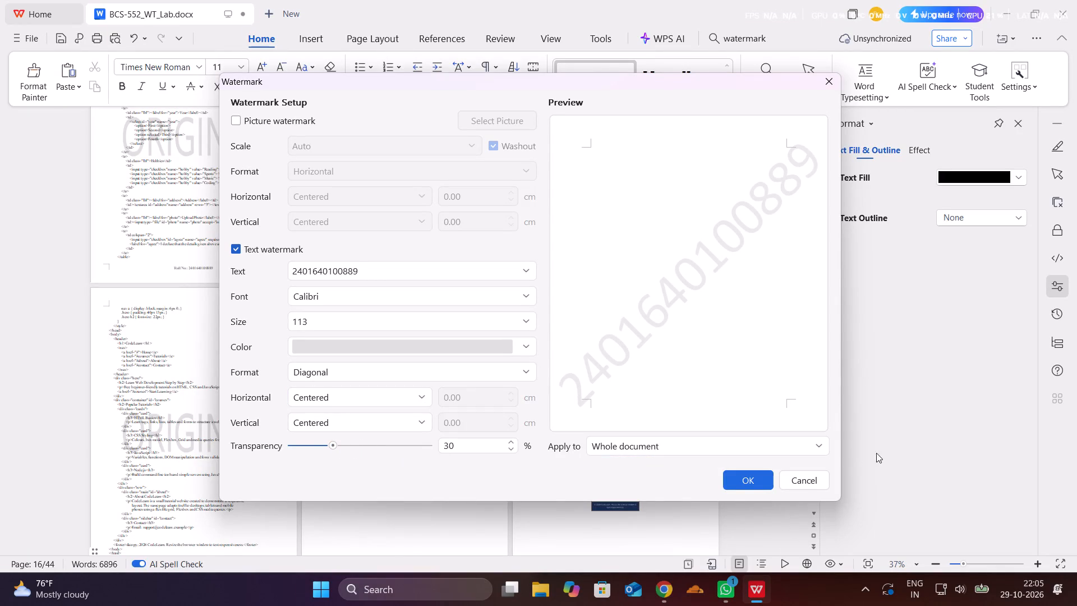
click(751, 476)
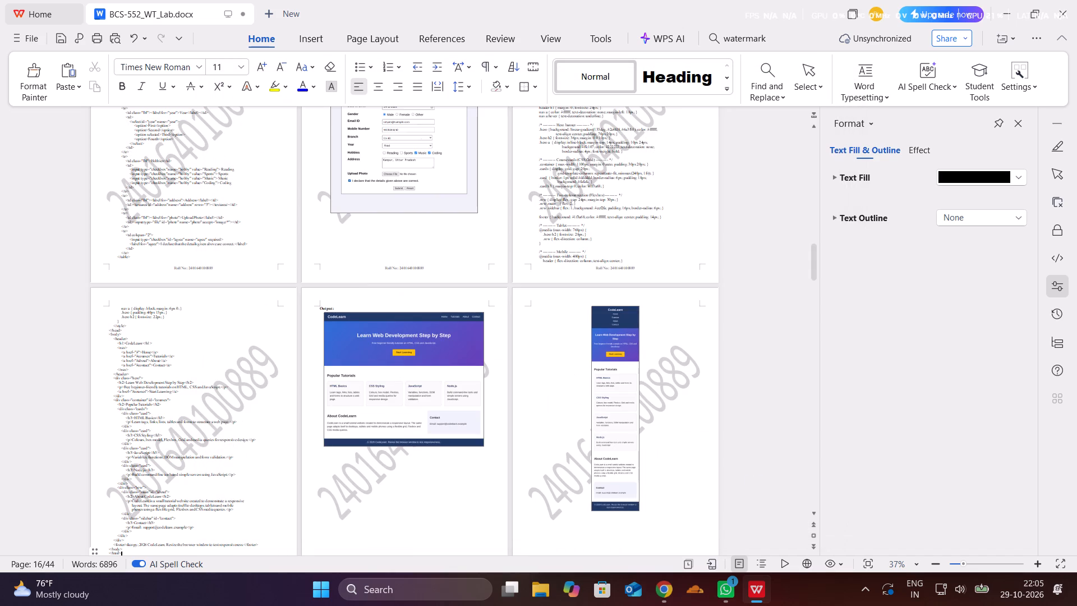
Examine how the roll-number watermark looks on the pages from Experiment 3 back to the cover page.
scroll(438, 396, up, 3)
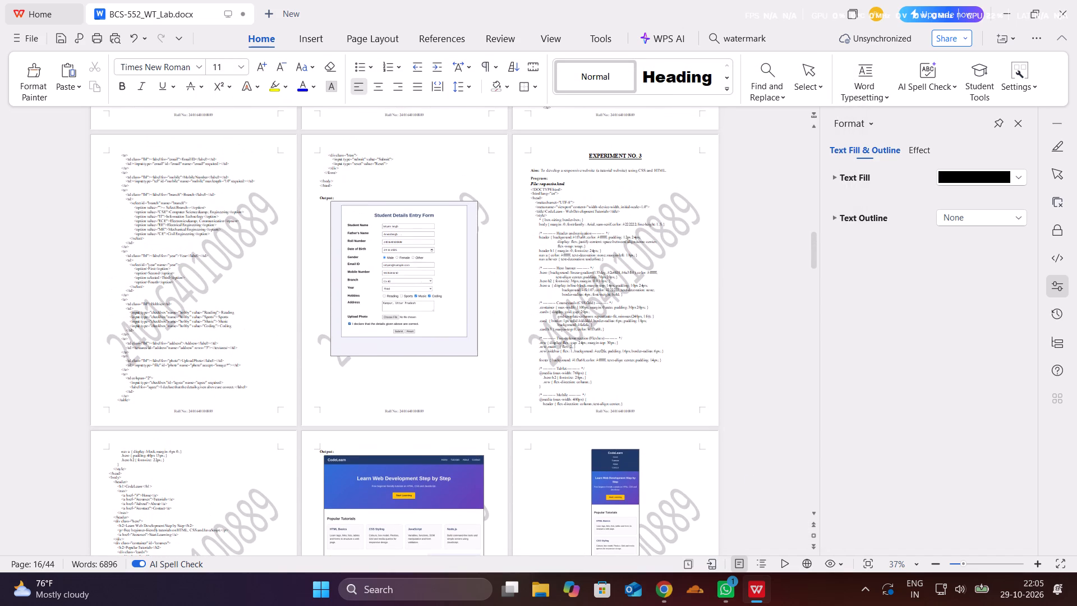
scroll(464, 336, up, 3)
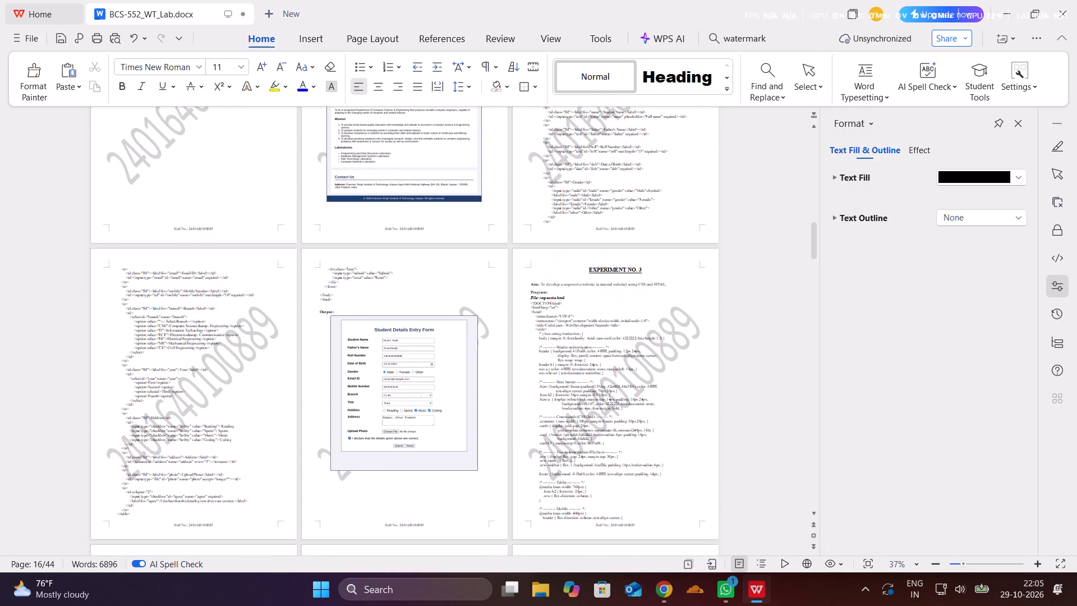
scroll(464, 336, up, 4)
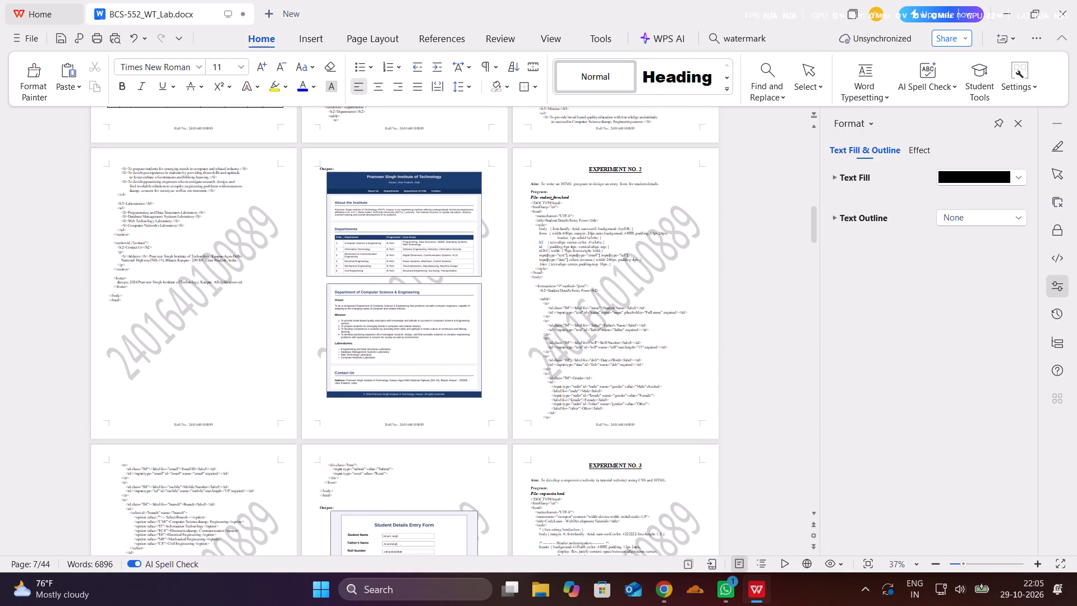
scroll(464, 336, up, 3)
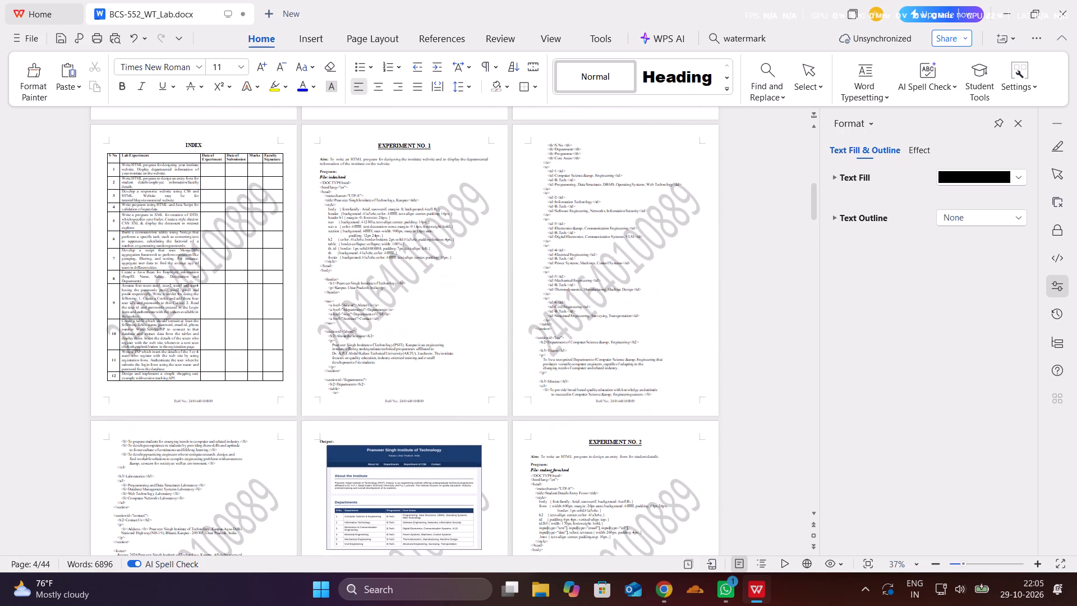
scroll(379, 301, up, 1)
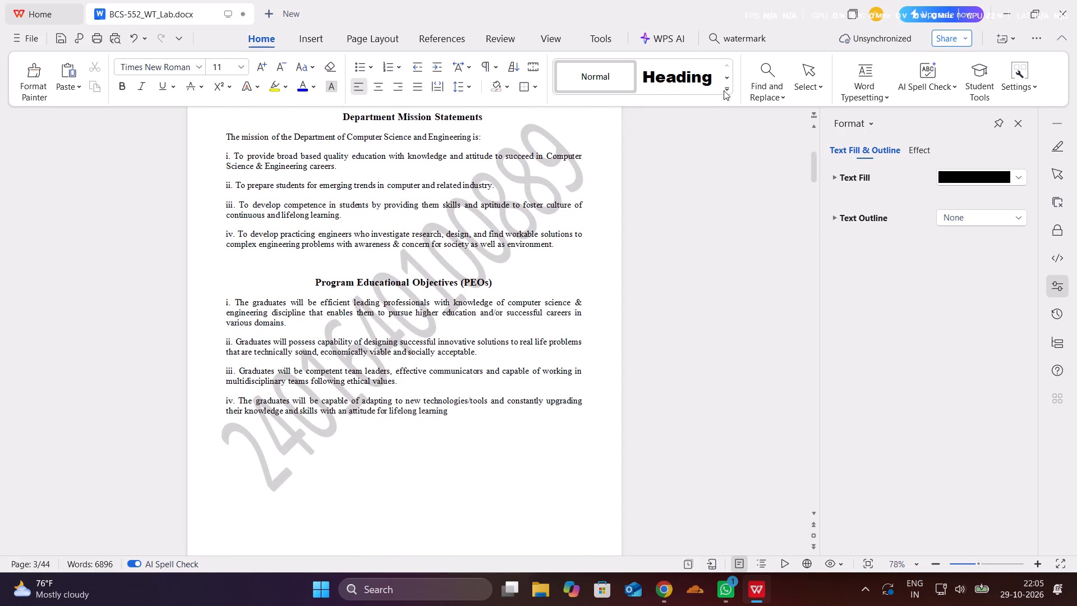
scroll(529, 233, up, 7)
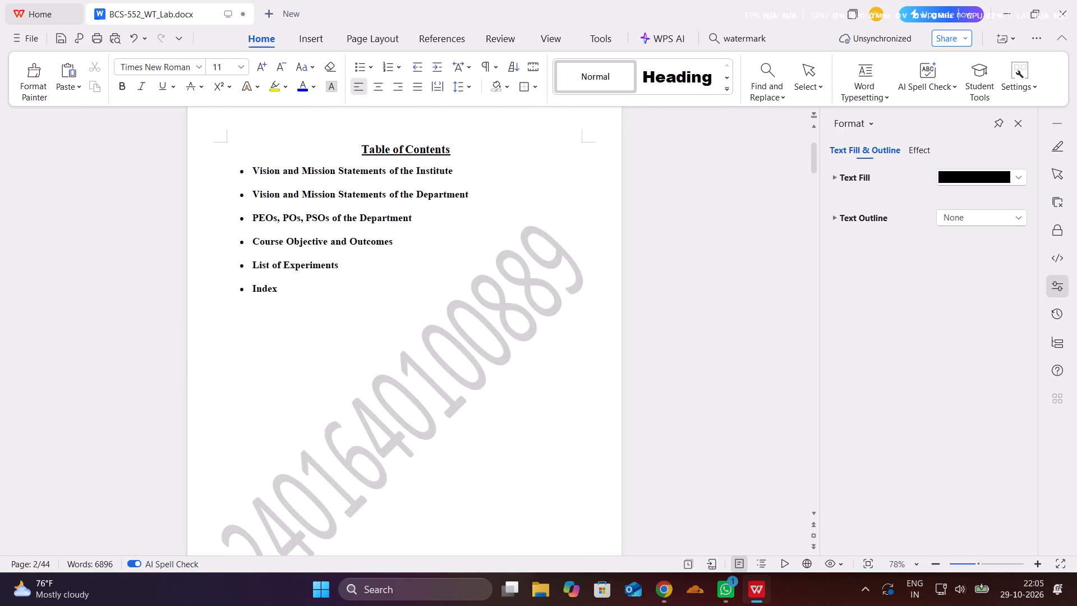
scroll(529, 233, up, 10)
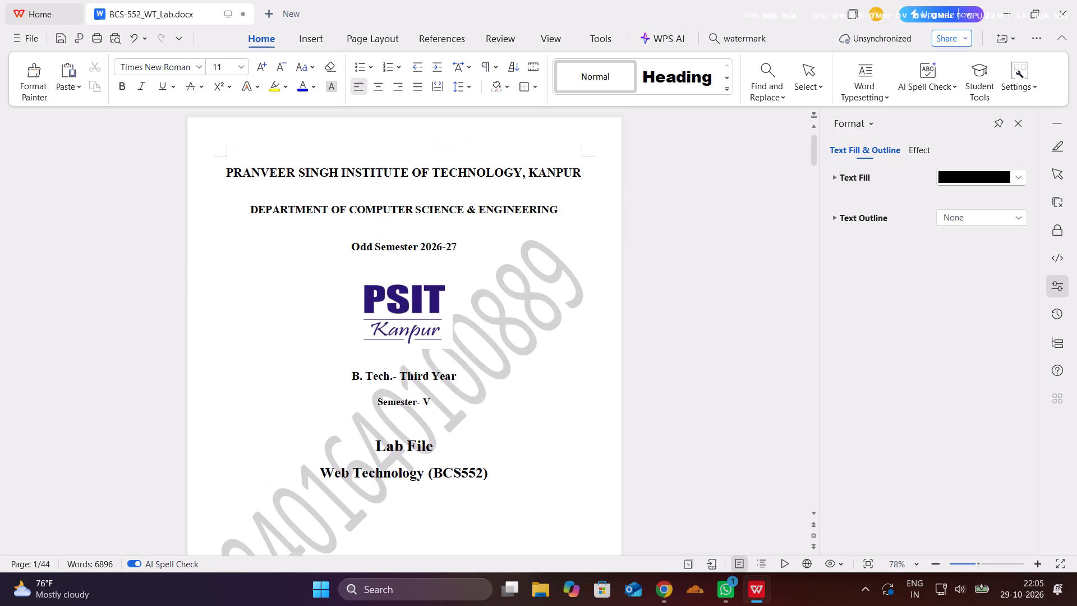
scroll(529, 233, up, 1)
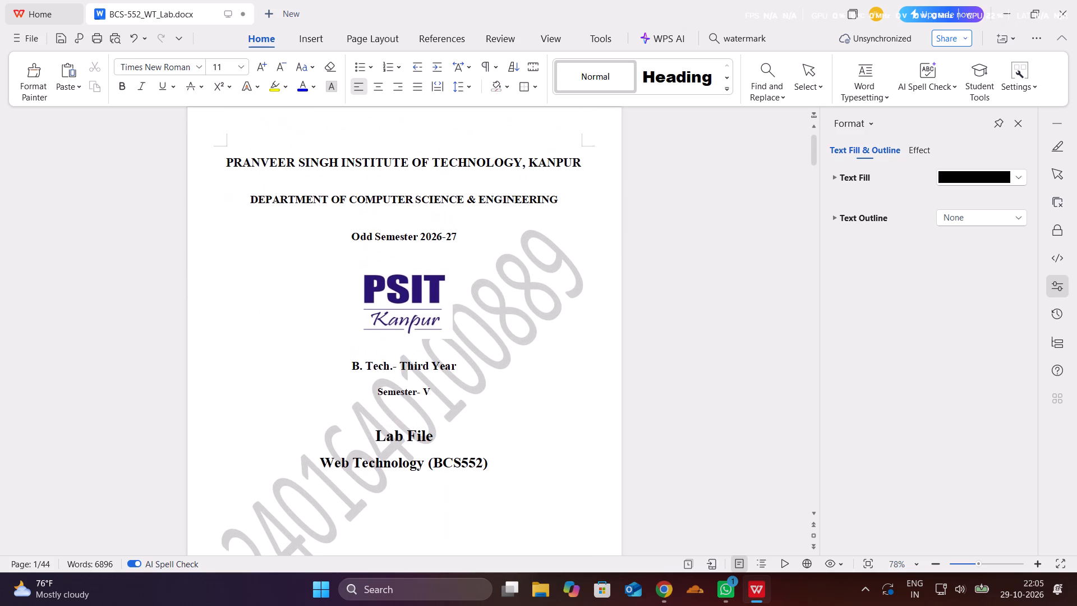
click(505, 336)
scroll(505, 336, down, 2)
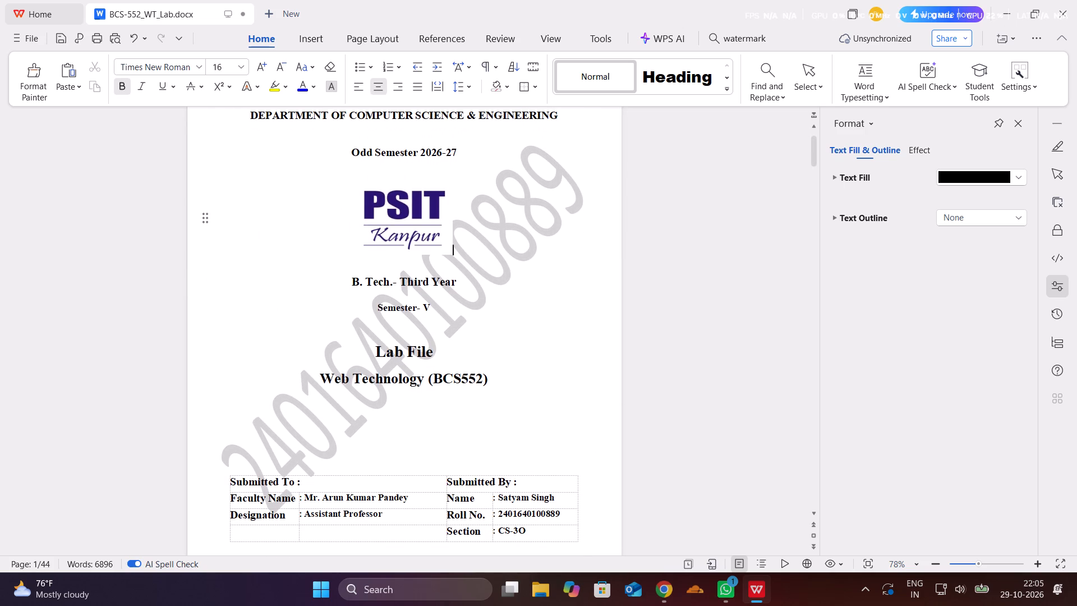
Remove the diagonal roll-number watermark from the document and check the first pages.
click(736, 45)
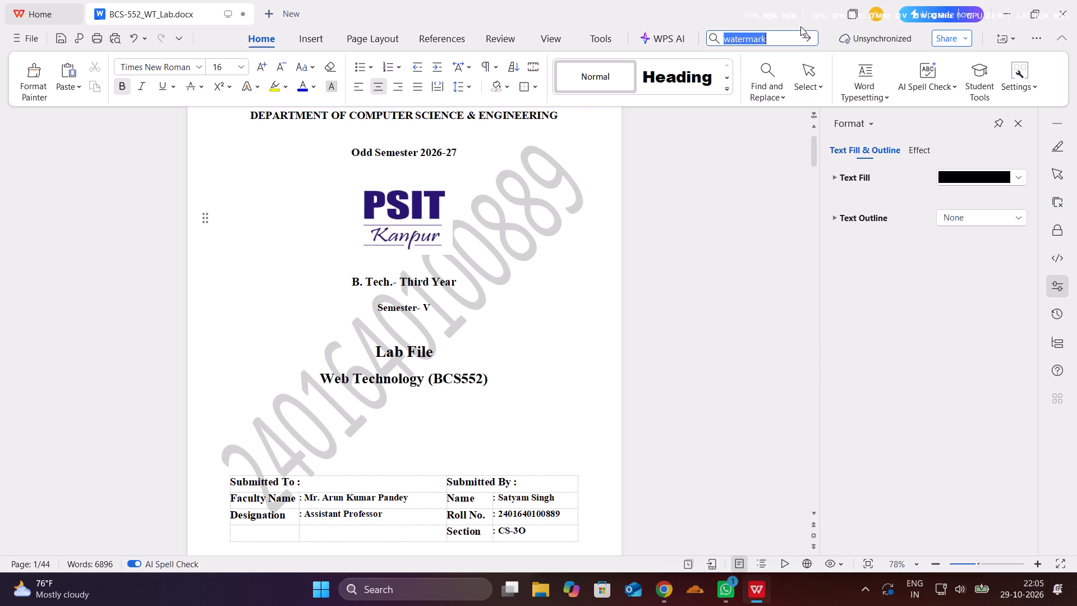
click(814, 37)
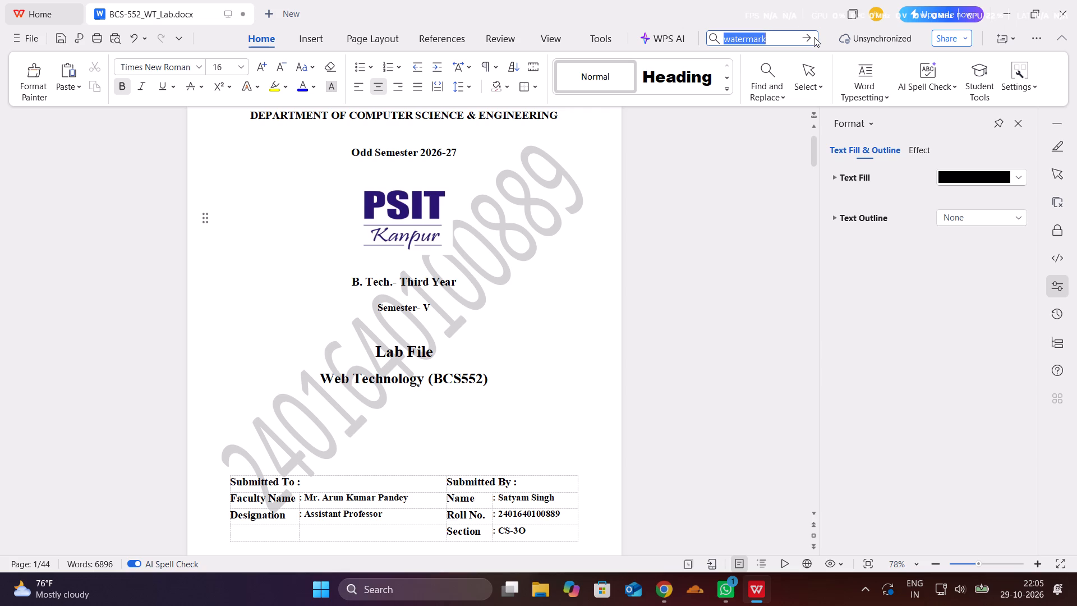
click(806, 37)
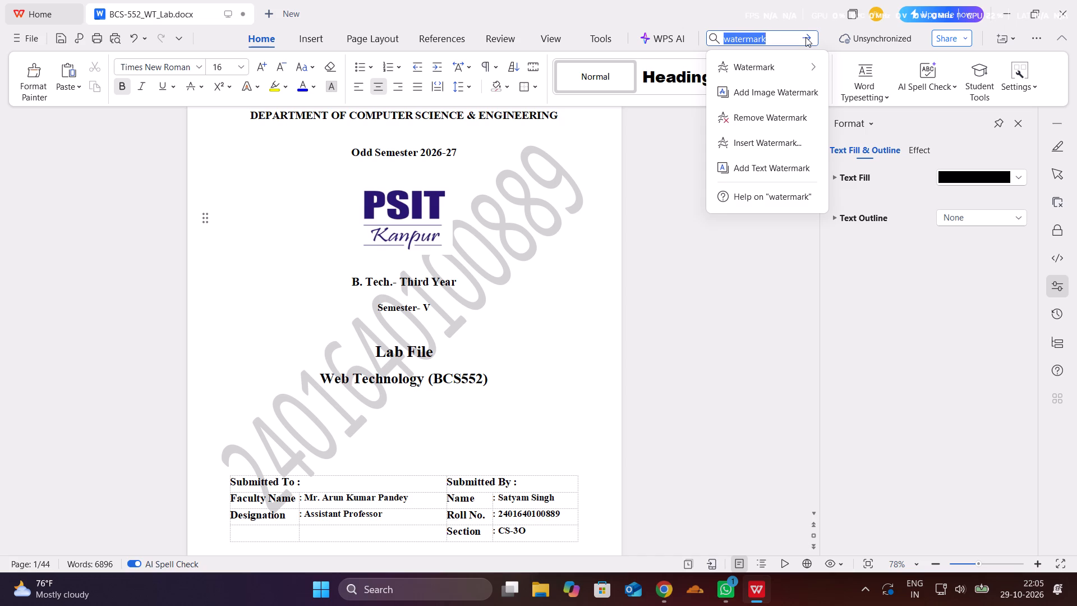
click(769, 65)
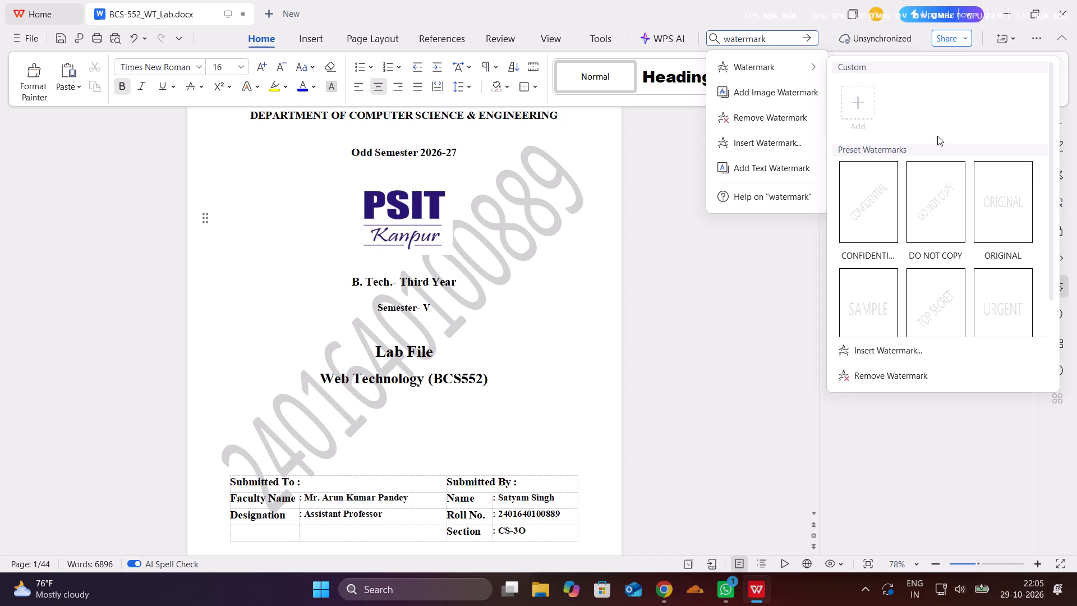
click(886, 373)
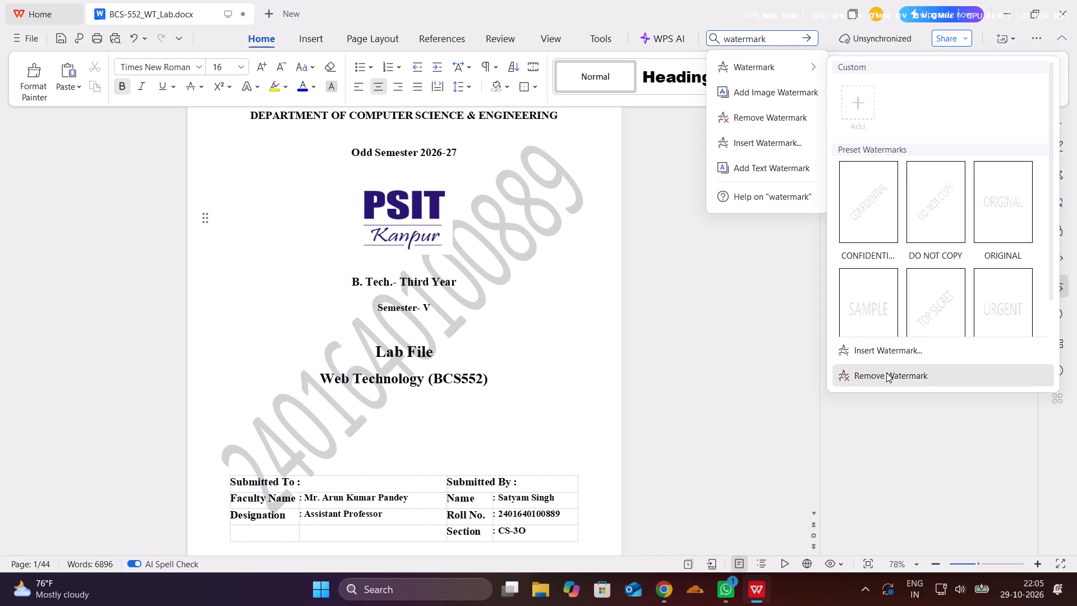
scroll(674, 341, down, 7)
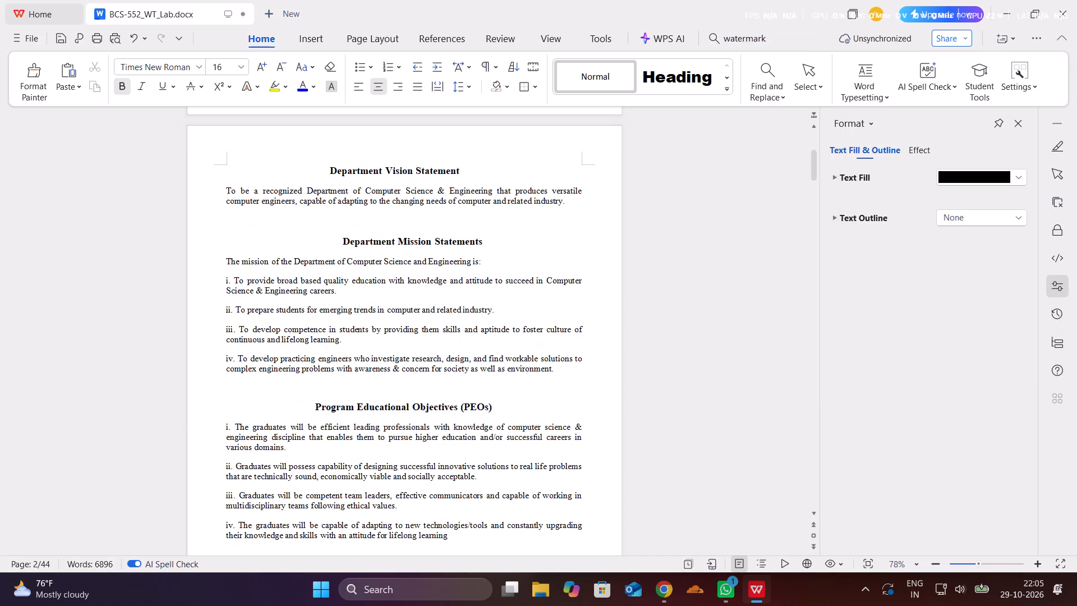
scroll(674, 341, down, 2)
Start a new custom watermark and enable the text watermark option in its setup.
click(731, 44)
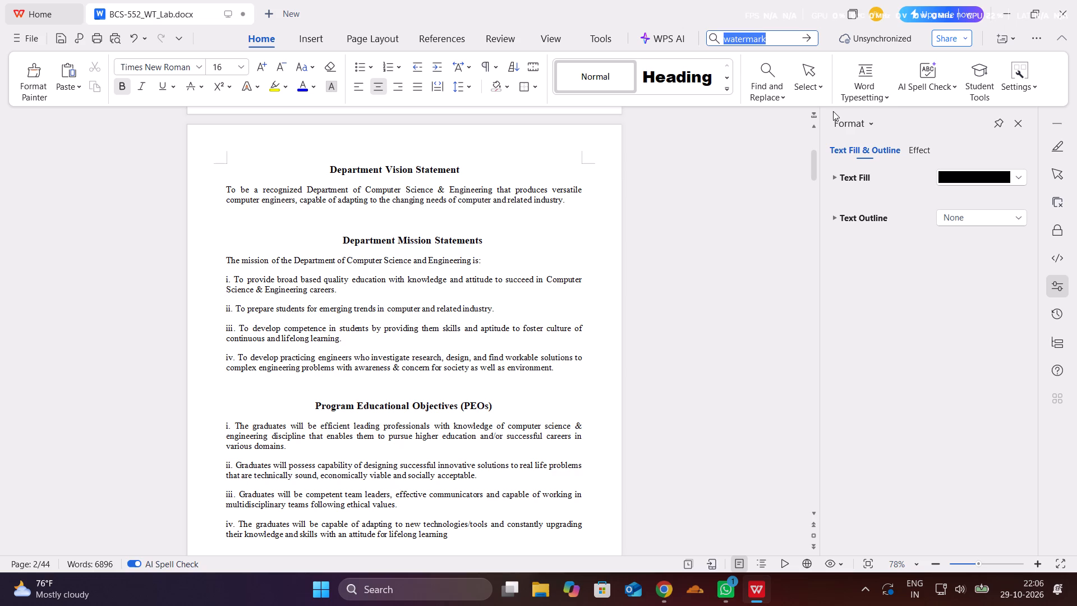
click(803, 39)
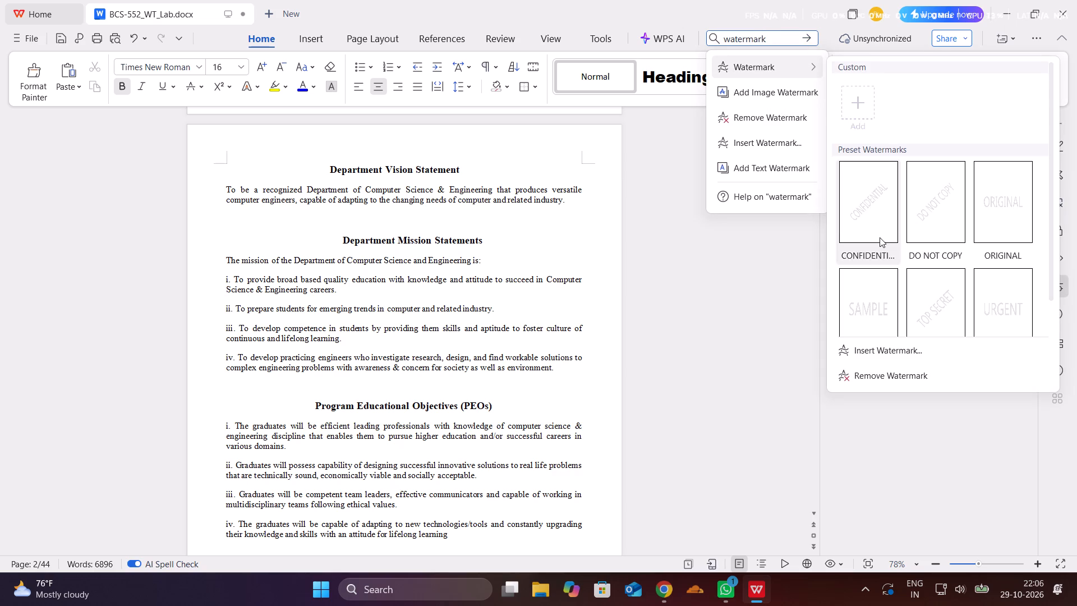
scroll(880, 237, down, 1)
click(873, 351)
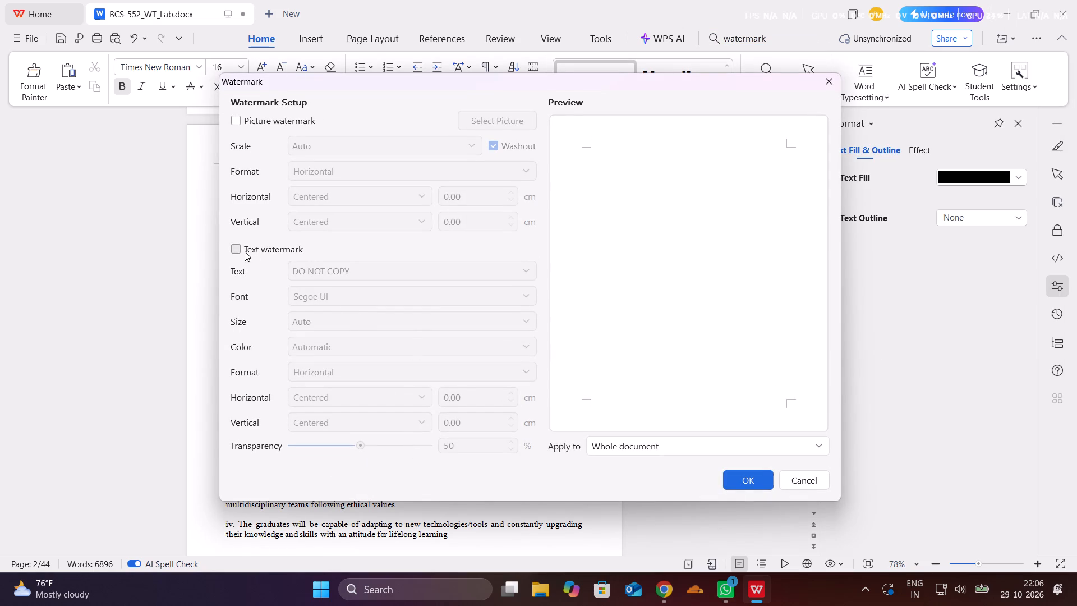
click(236, 247)
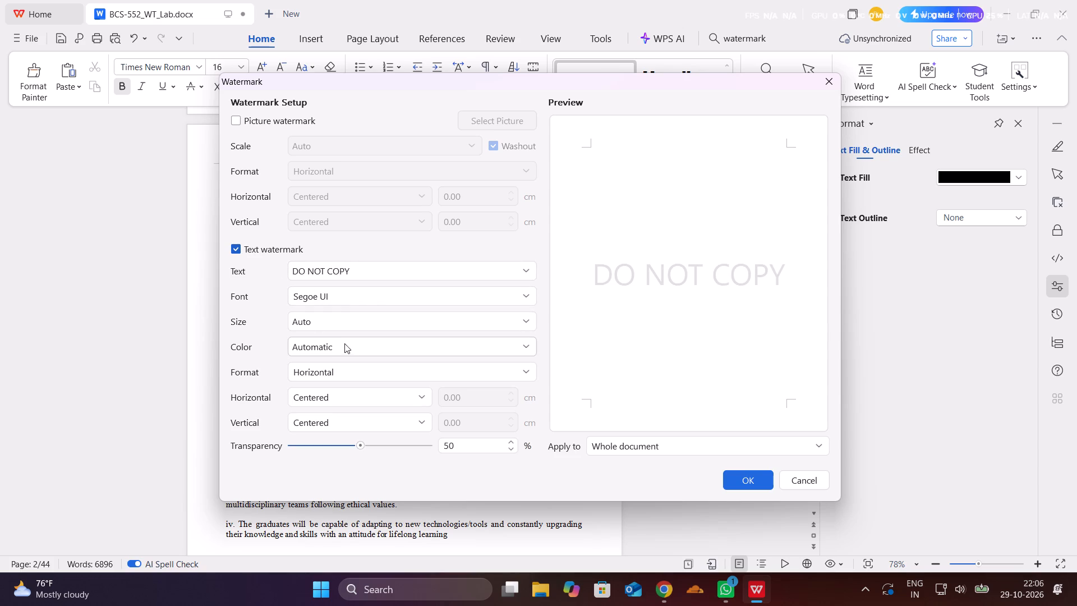
Replace the preset DO NOT COPY watermark text with the student's roll number.
click(370, 273)
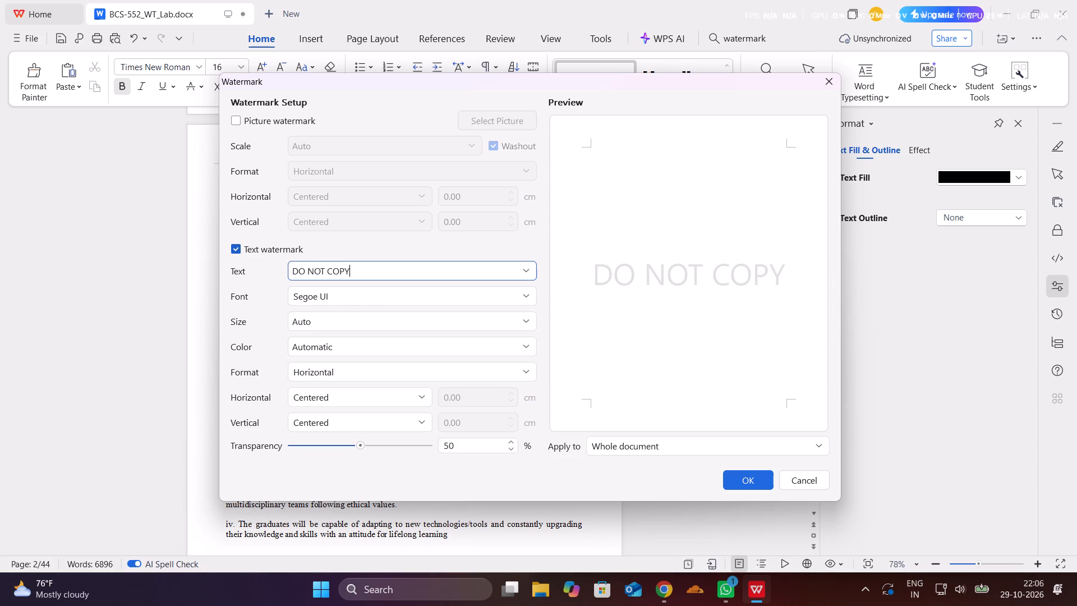
click(530, 273)
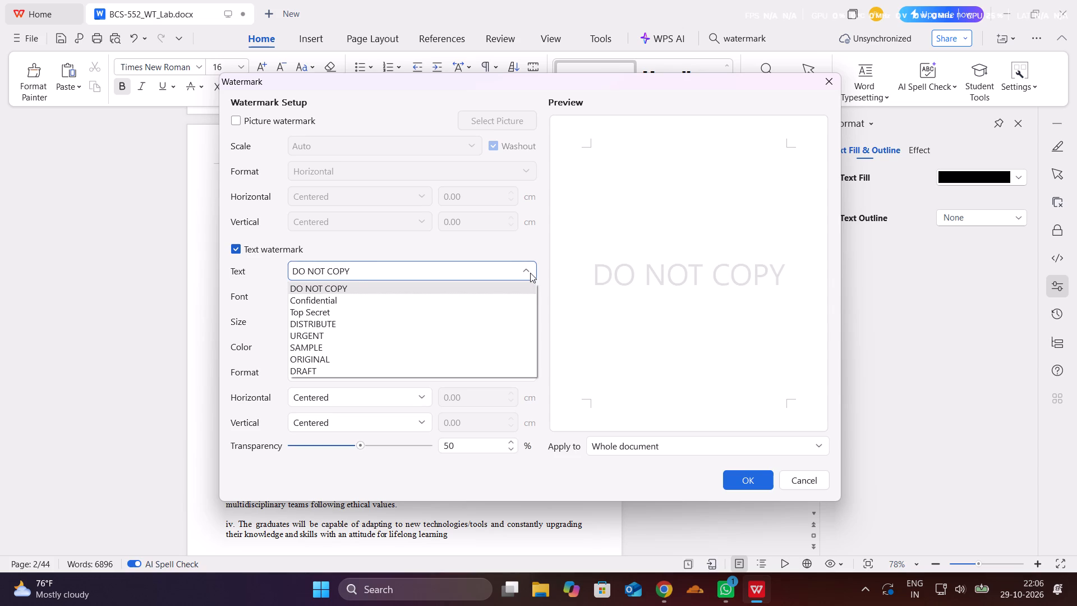
click(530, 273)
click(378, 271)
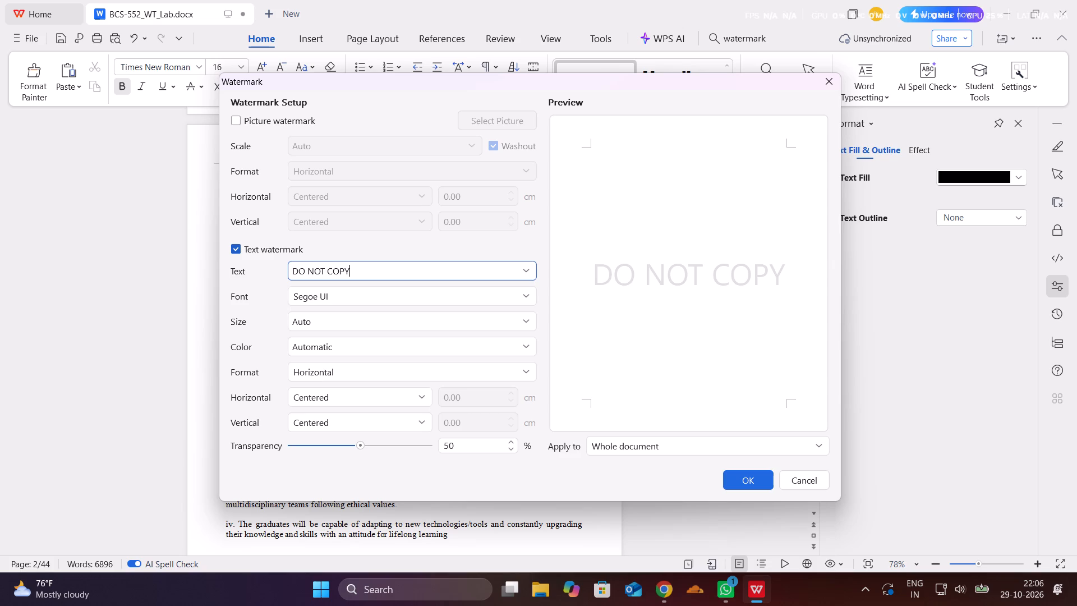
key(BackSpace)
key(BackSpace)
key(BackSpace)
key(BackSpace)
key(BackSpace)
key(BackSpace)
key(BackSpace)
key(BackSpace)
key(BackSpace)
key(BackSpace)
key(BackSpace)
key(BackSpace)
key(BackSpace)
key(BackSpace)
key(BackSpace)
key(BackSpace)
key(BackSpace)
key(BackSpace)
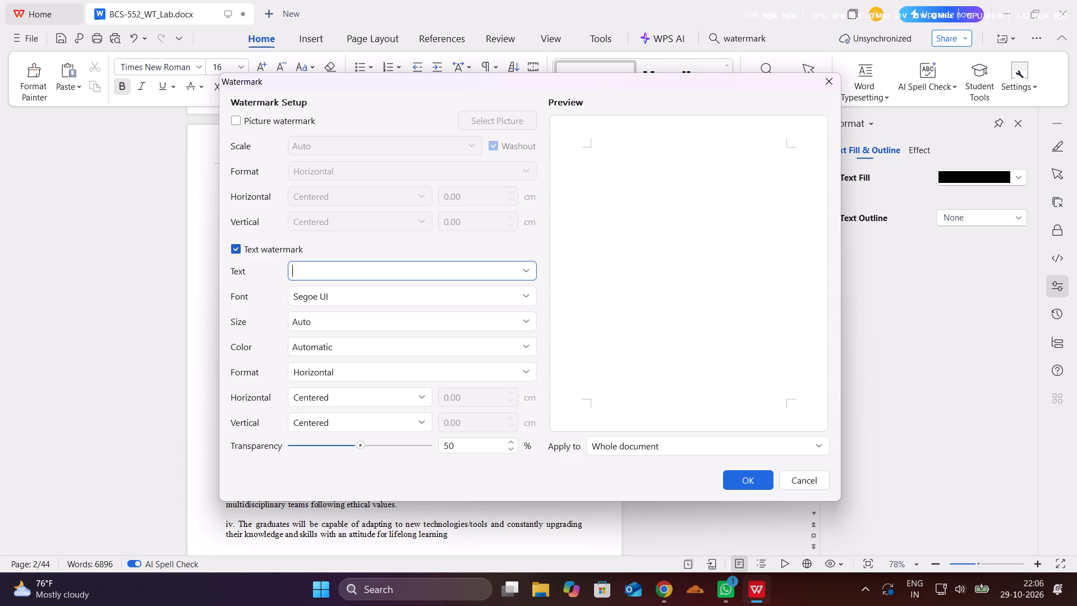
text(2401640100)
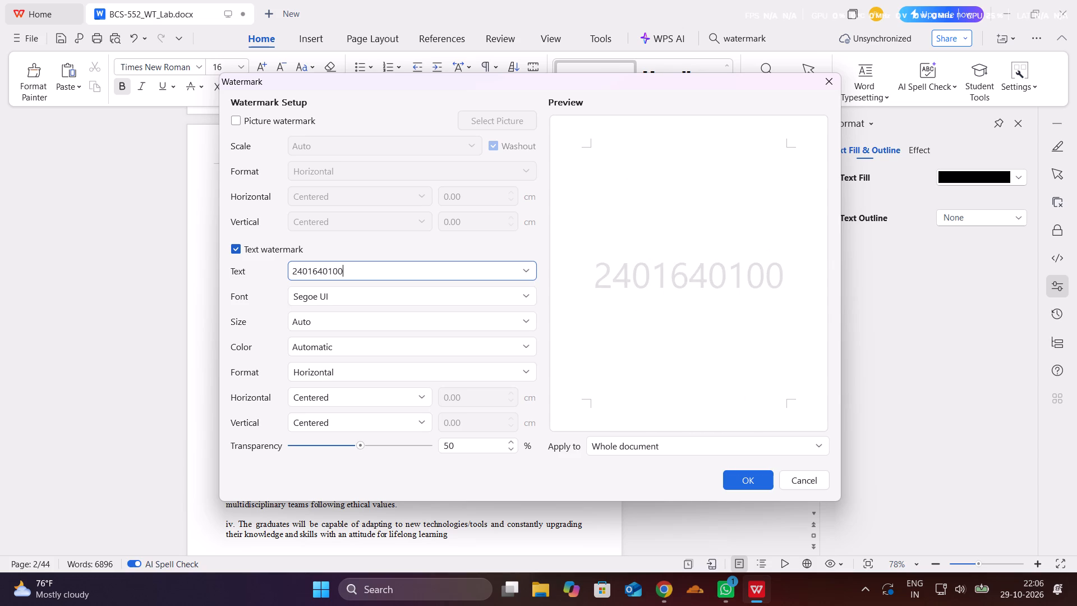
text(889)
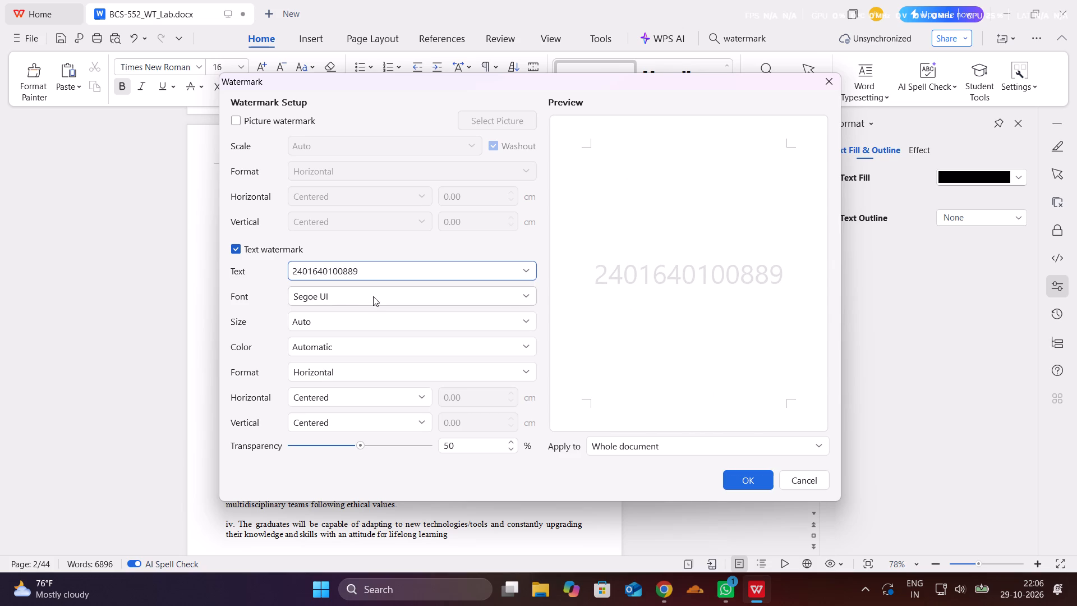
Set the text watermark's font to Calibri.
click(321, 302)
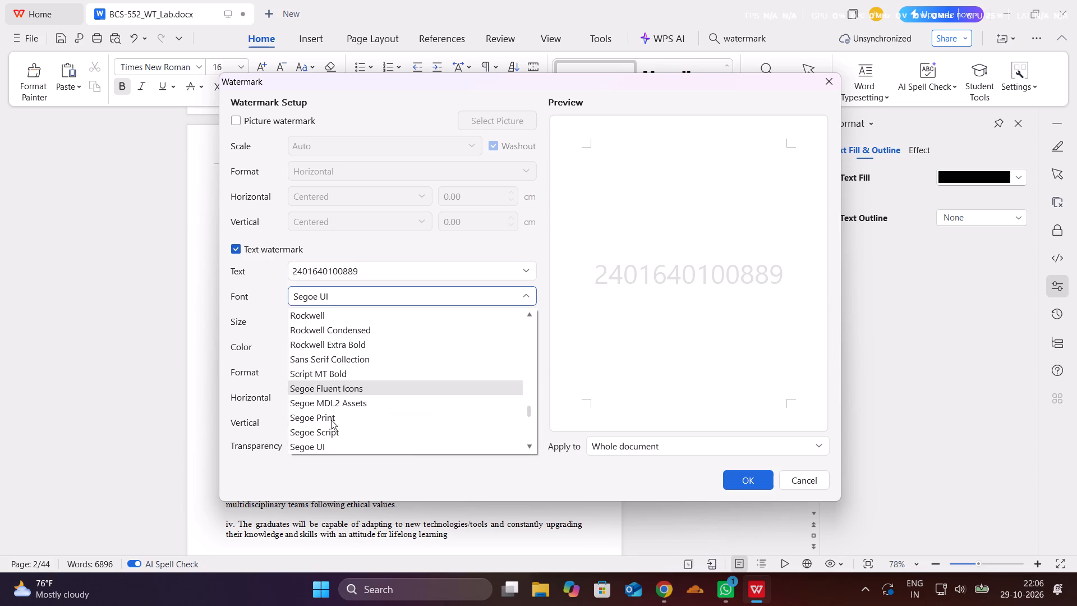
scroll(331, 420, down, 5)
scroll(331, 420, up, 1)
scroll(331, 420, down, 1)
scroll(331, 420, up, 7)
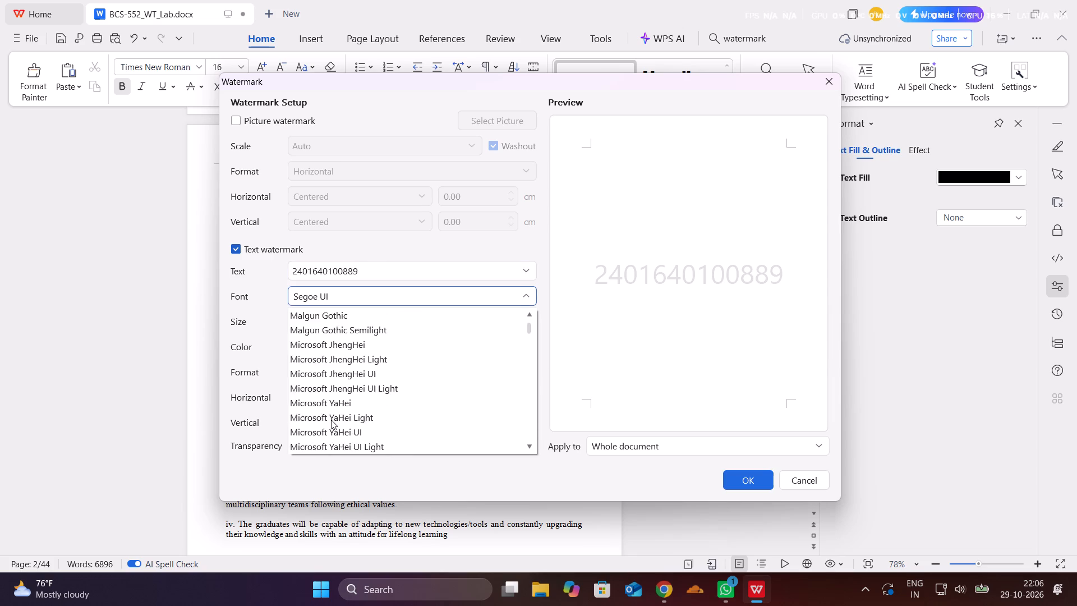
scroll(339, 369, up, 1)
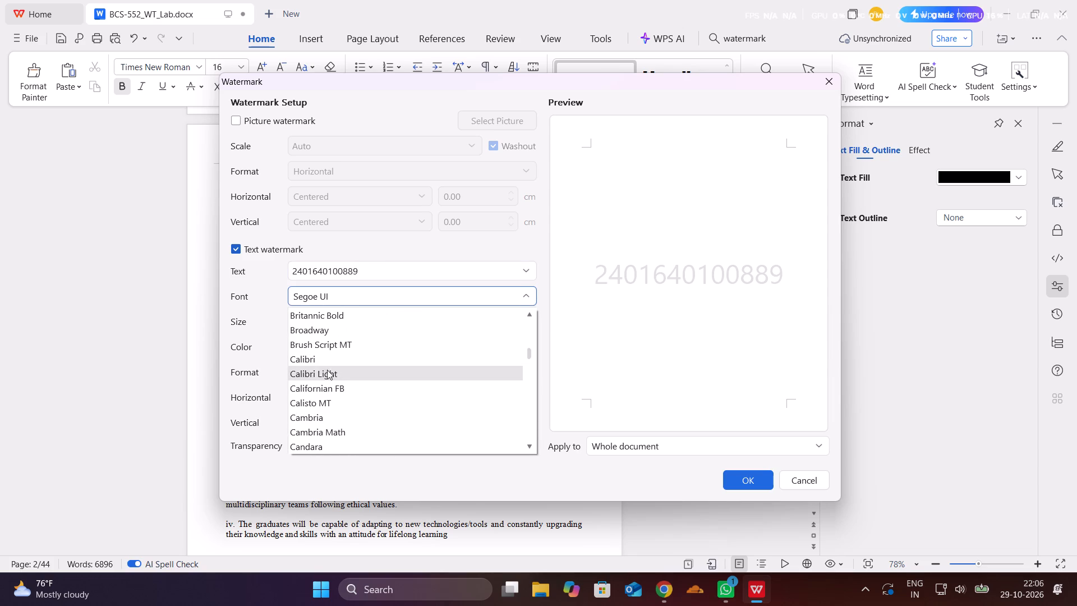
click(304, 361)
Colour the text watermark black and set its format to Diagonal.
click(305, 320)
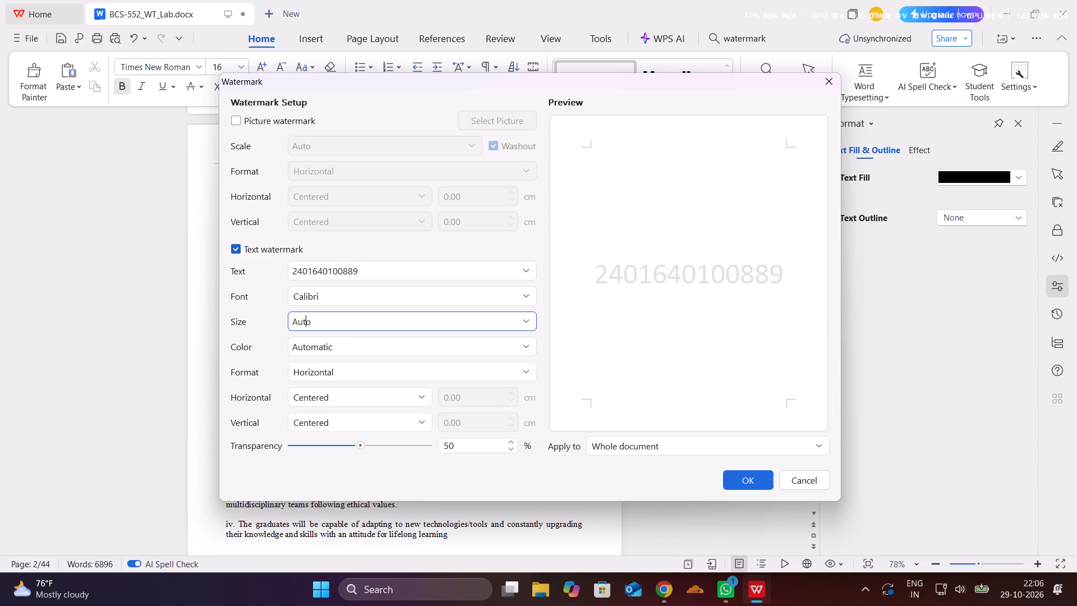
click(330, 358)
click(330, 358)
click(340, 359)
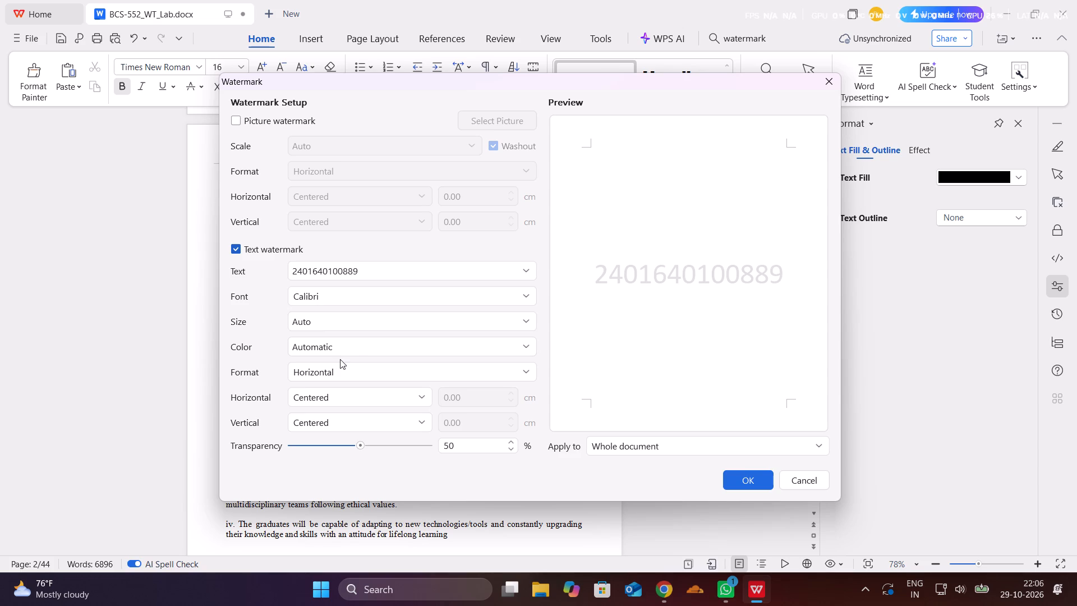
click(356, 356)
click(383, 345)
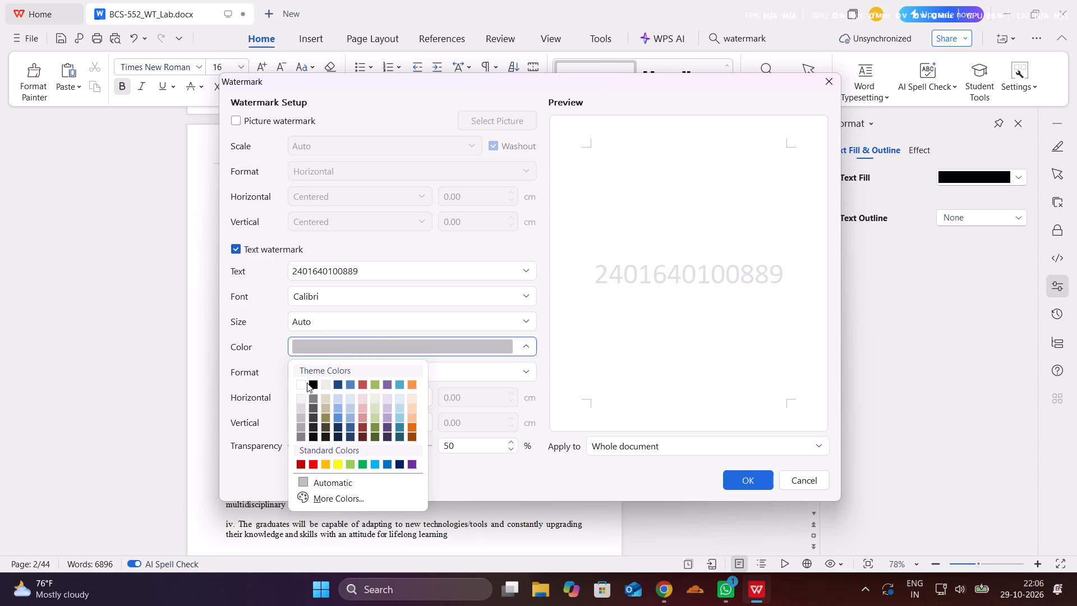
click(314, 383)
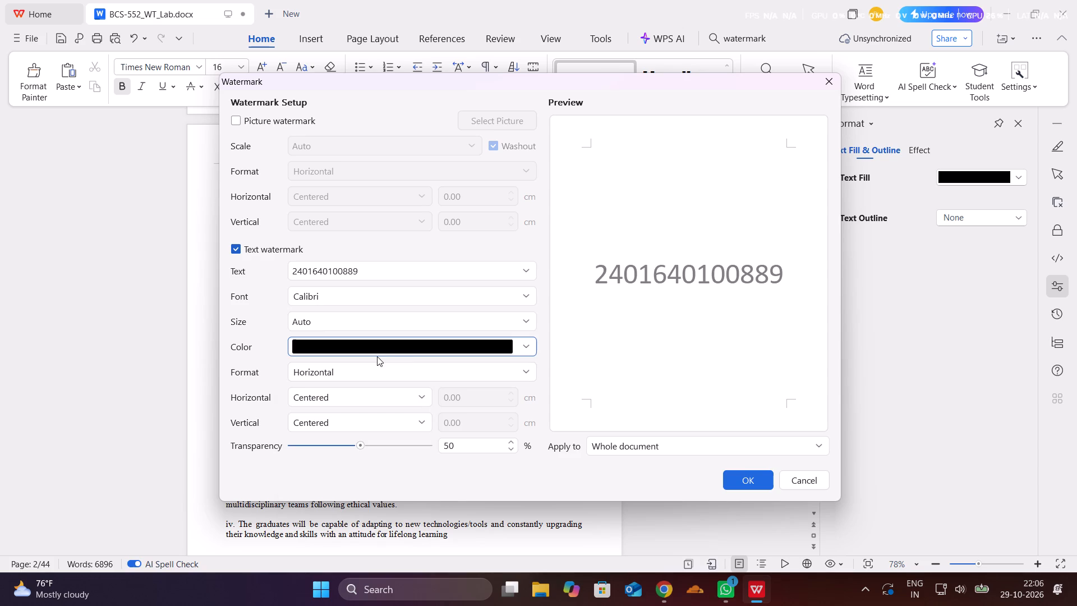
click(337, 370)
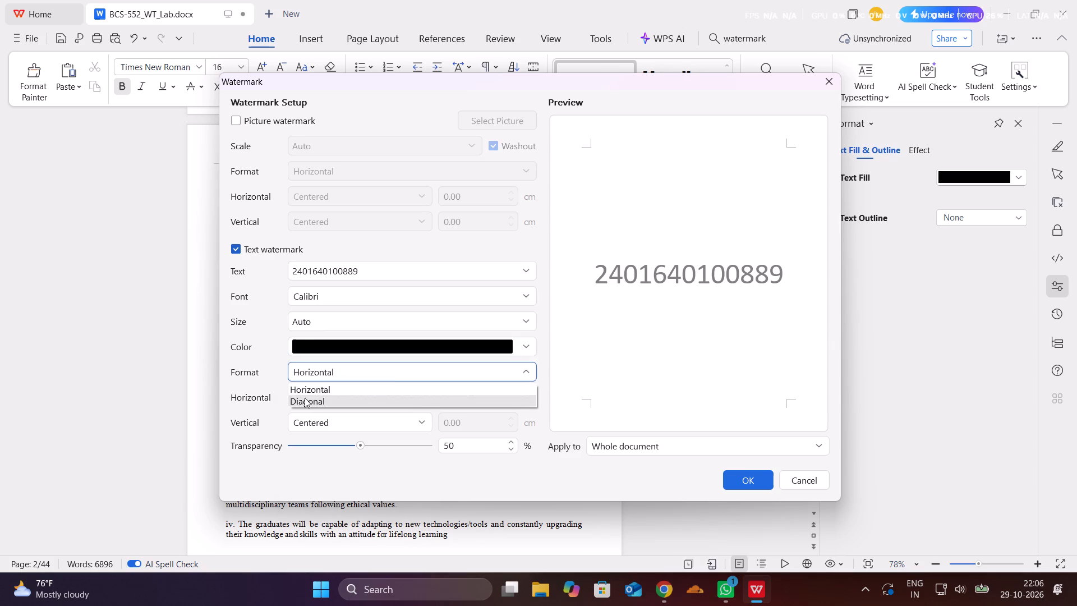
click(305, 398)
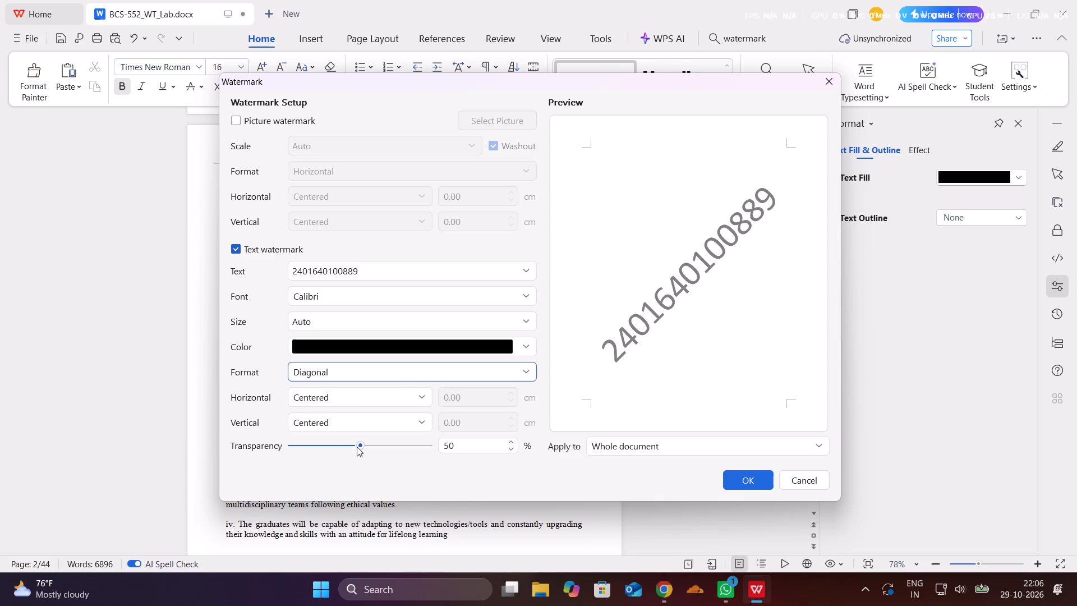
Try different transparency levels for the text watermark against the preview and settle on 80%.
drag(357, 447, 285, 447)
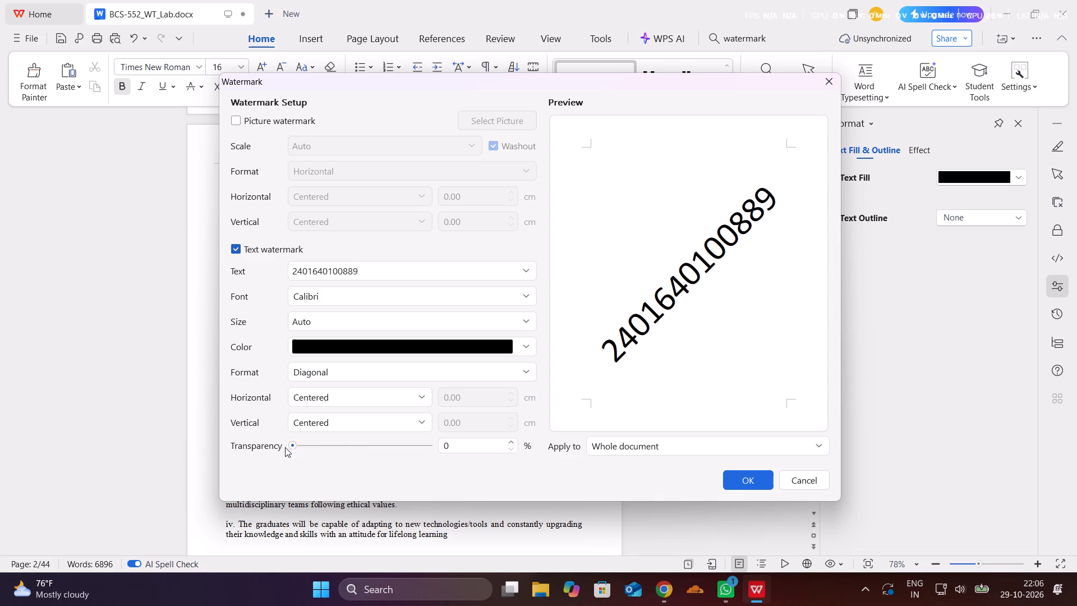
drag(285, 447, 466, 446)
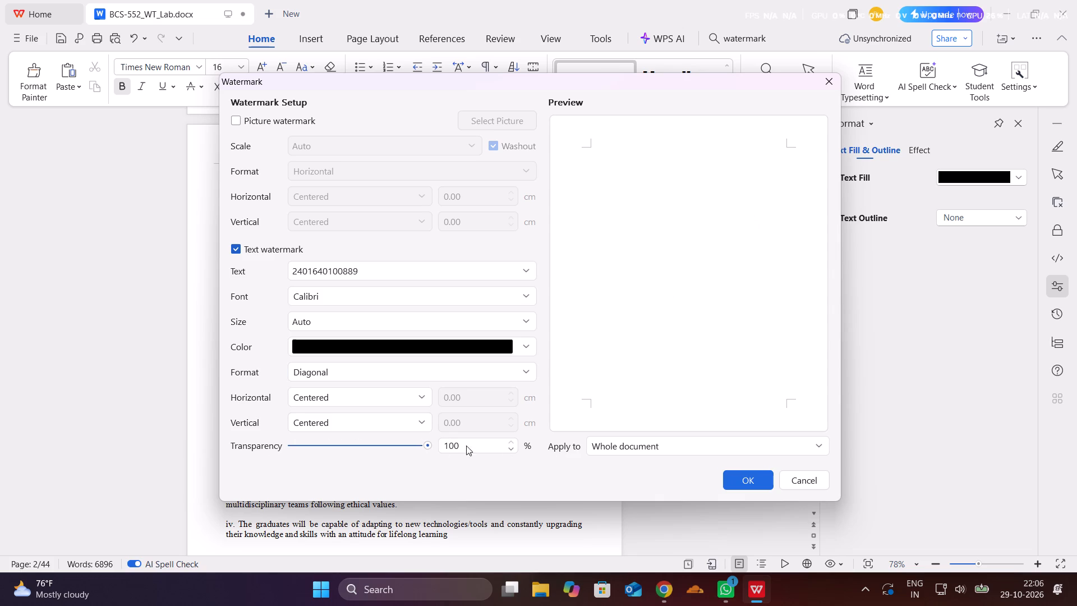
drag(466, 446, 410, 460)
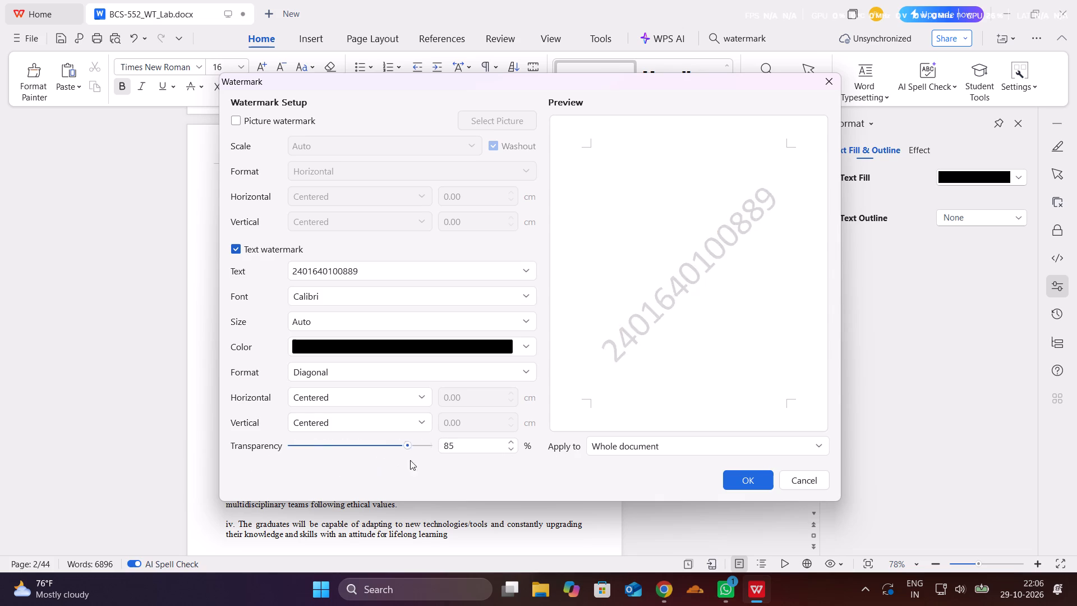
drag(410, 460, 388, 459)
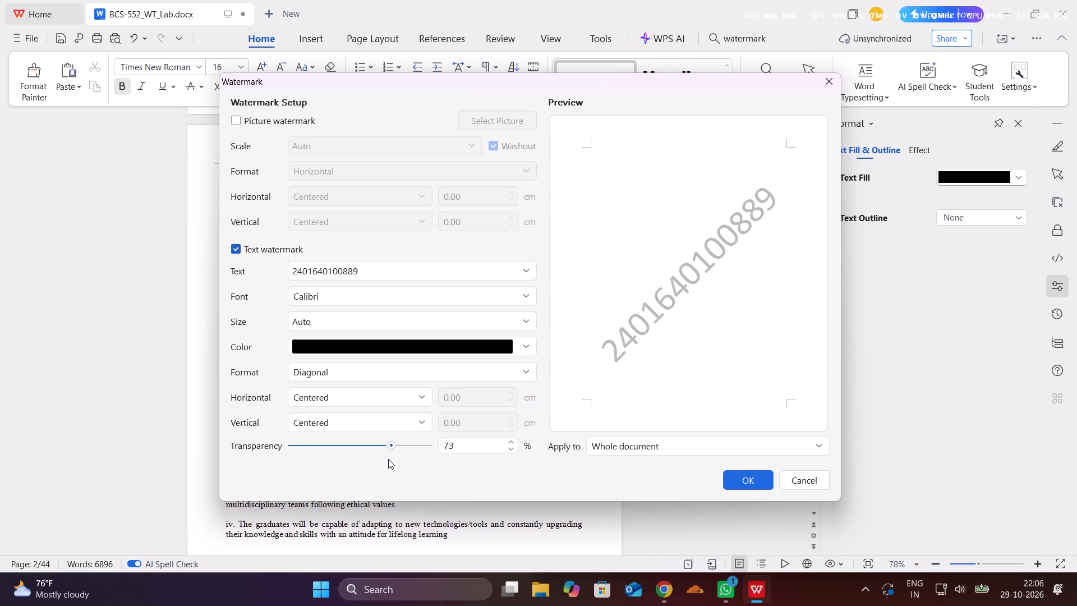
drag(388, 459, 381, 457)
drag(381, 457, 384, 457)
drag(384, 457, 383, 457)
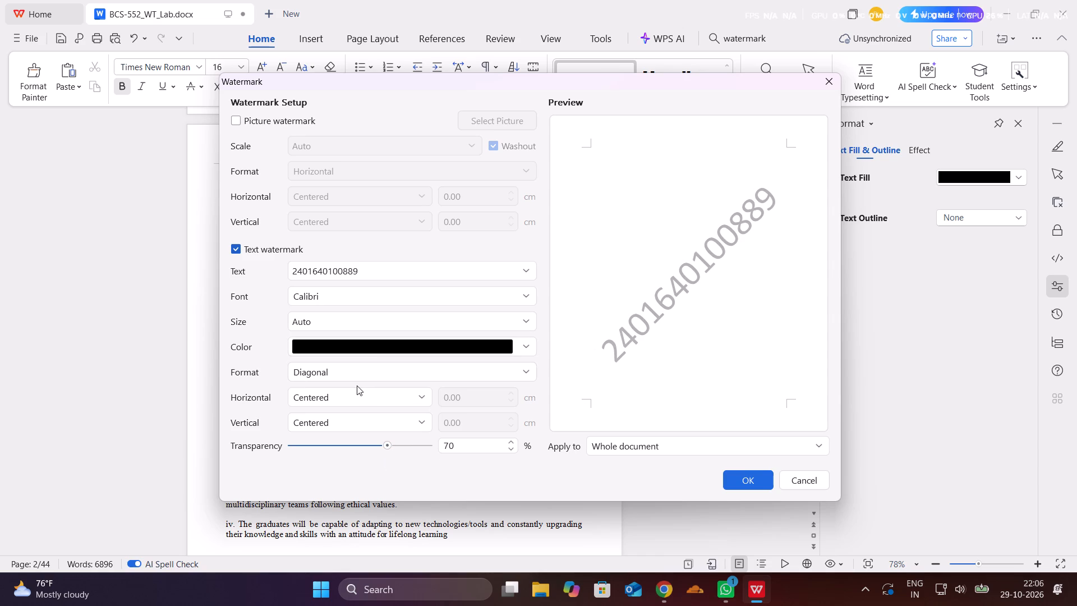
drag(383, 447, 395, 449)
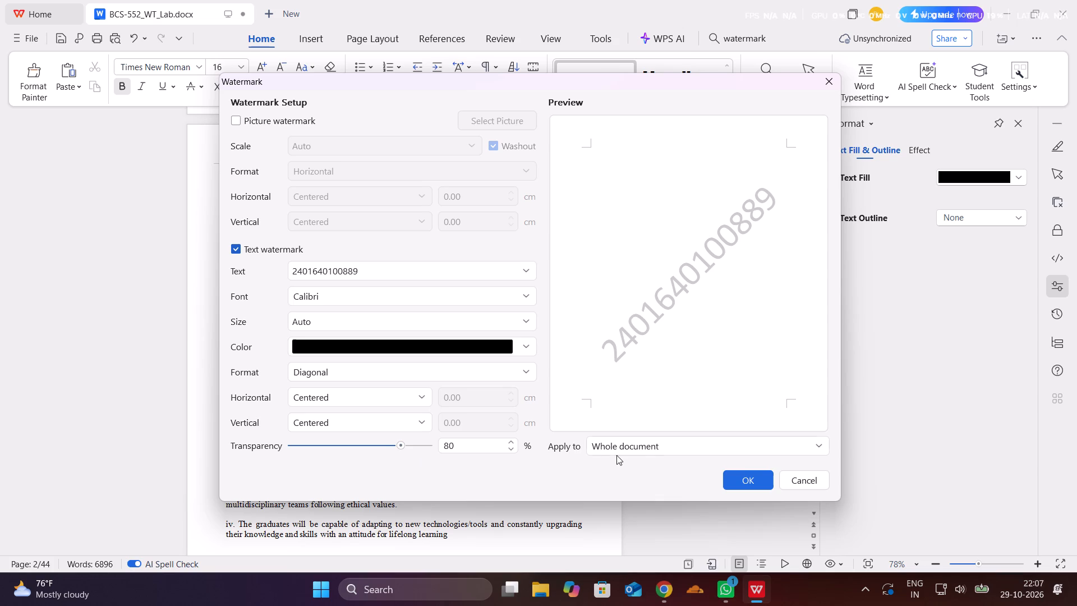
Set the roll-number watermark to apply to this section and insert it.
click(616, 455)
click(615, 476)
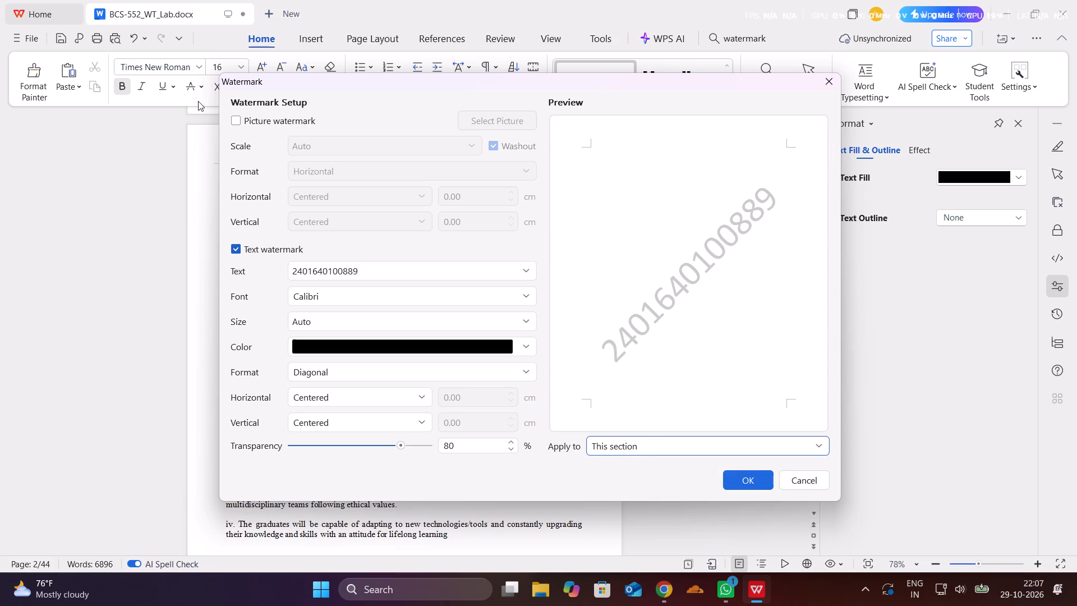
click(742, 476)
Examine how the diagonal roll-number watermark looks across the document's pages, from the cover to the last experiment, at a reduced zoom.
scroll(574, 414, down, 5)
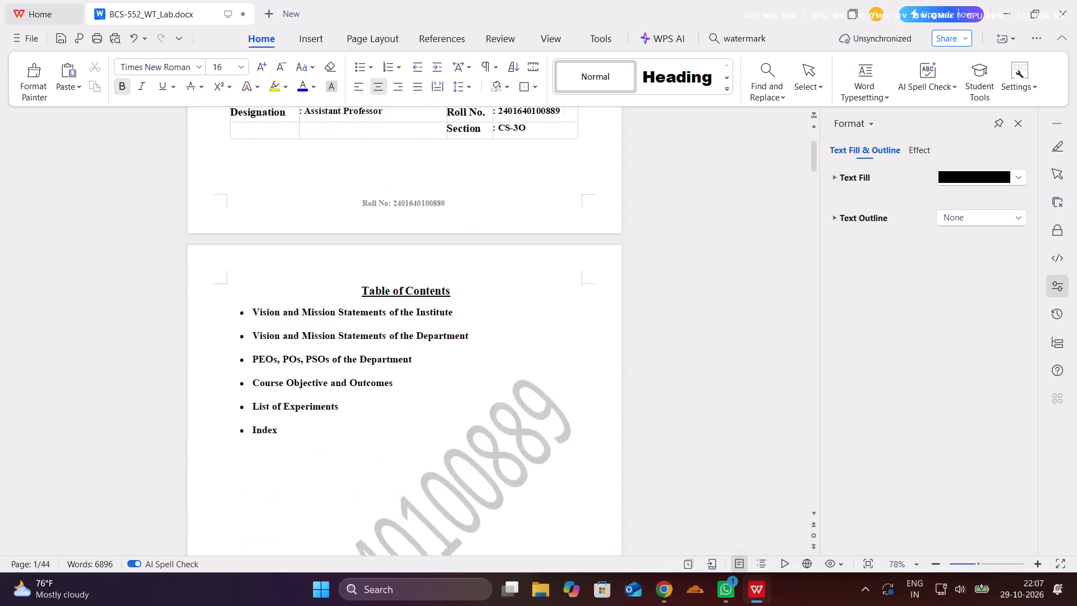
scroll(574, 414, down, 9)
scroll(574, 414, up, 6)
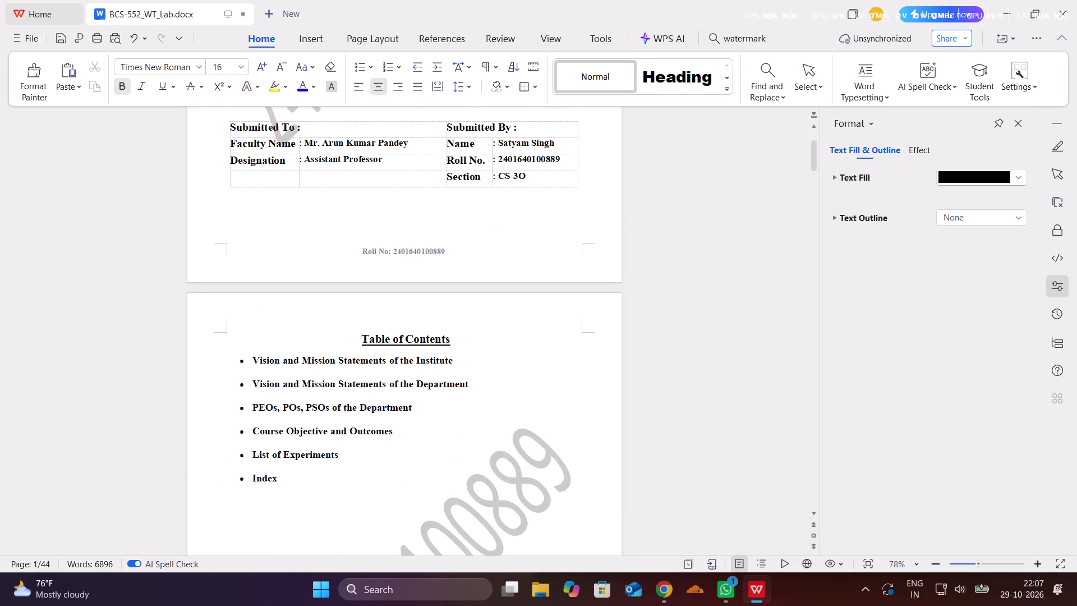
scroll(574, 414, up, 3)
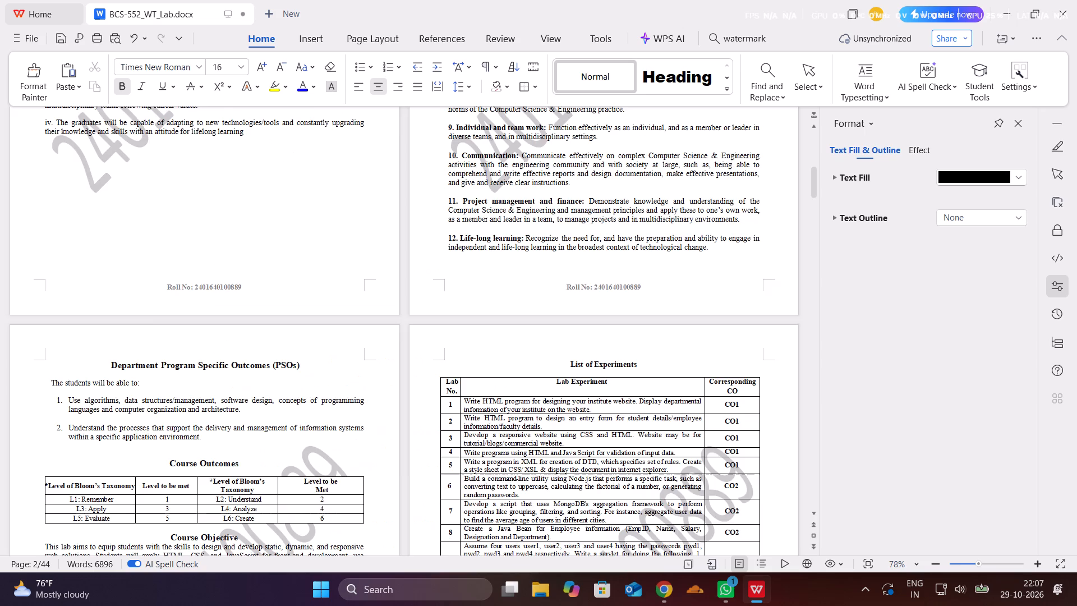
scroll(574, 414, down, 15)
scroll(599, 322, down, 20)
scroll(599, 322, down, 3)
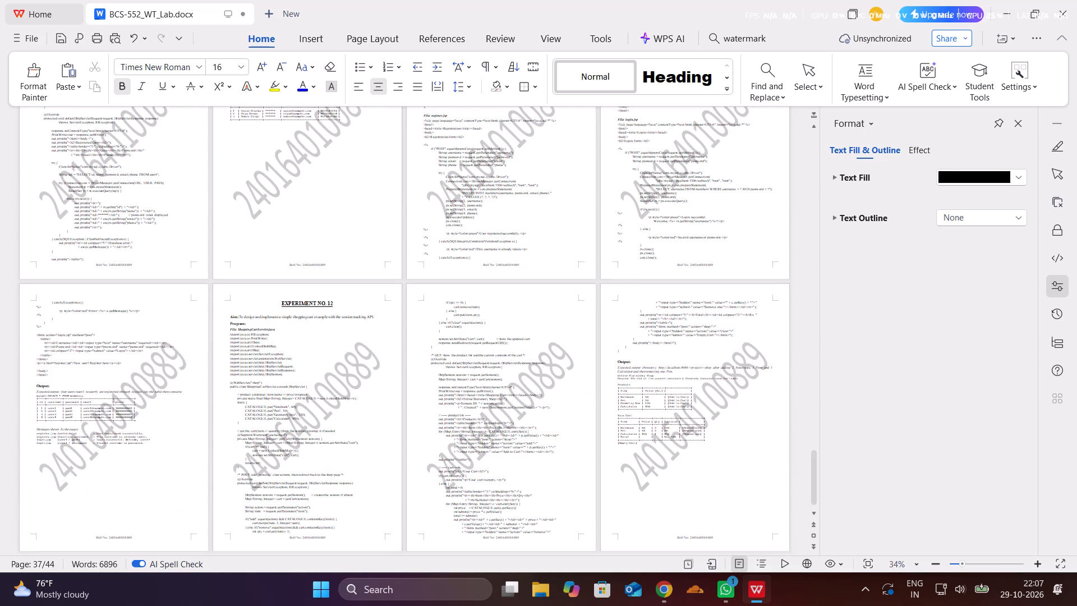
scroll(599, 322, up, 17)
scroll(599, 322, up, 5)
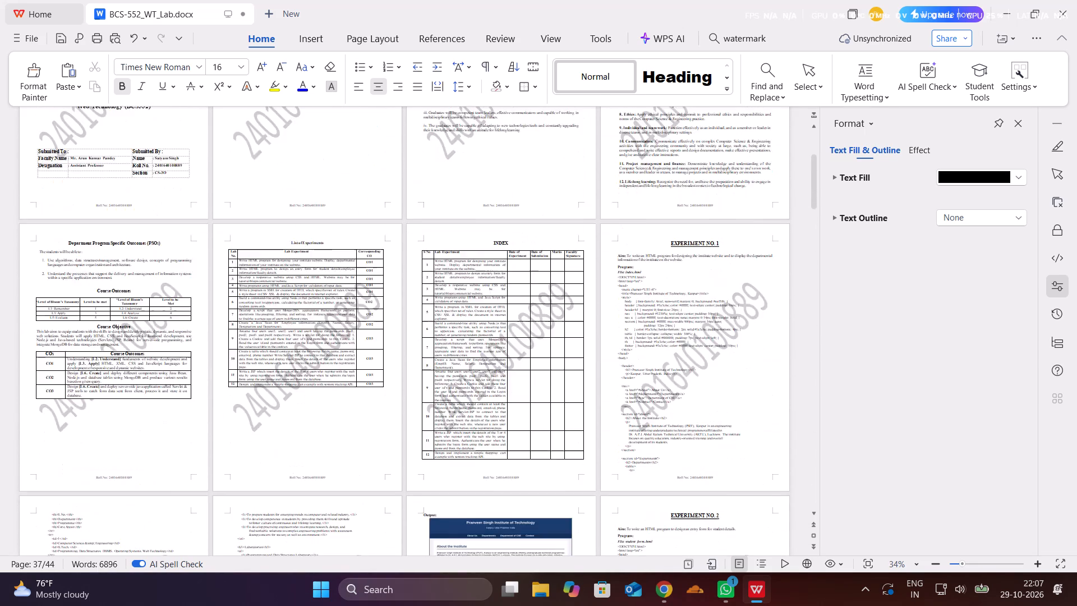
Remove the diagonal roll-number watermark from the document.
click(739, 43)
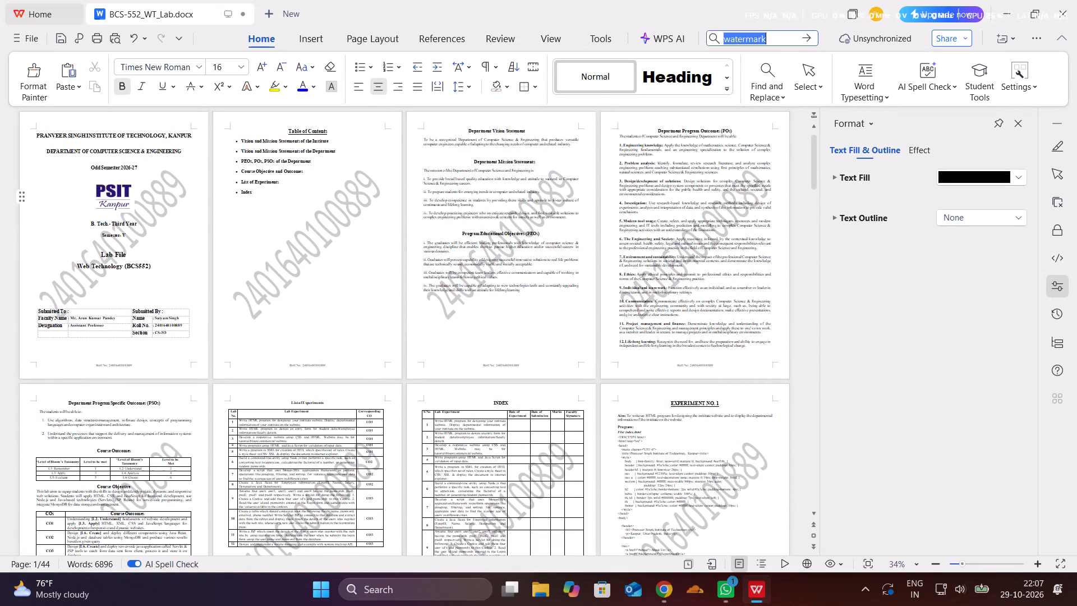
click(805, 40)
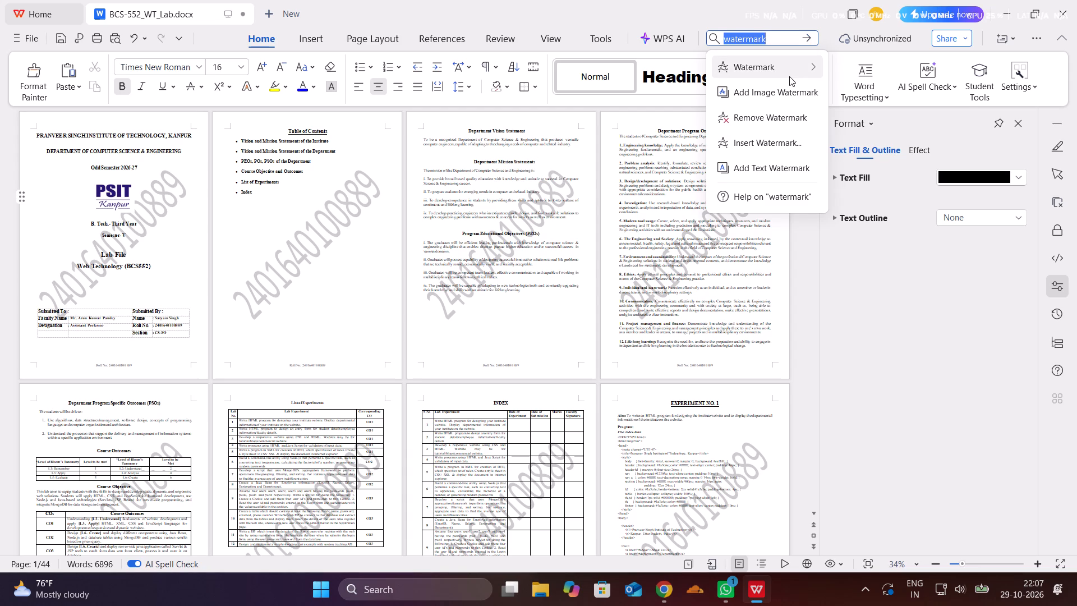
scroll(890, 268, down, 1)
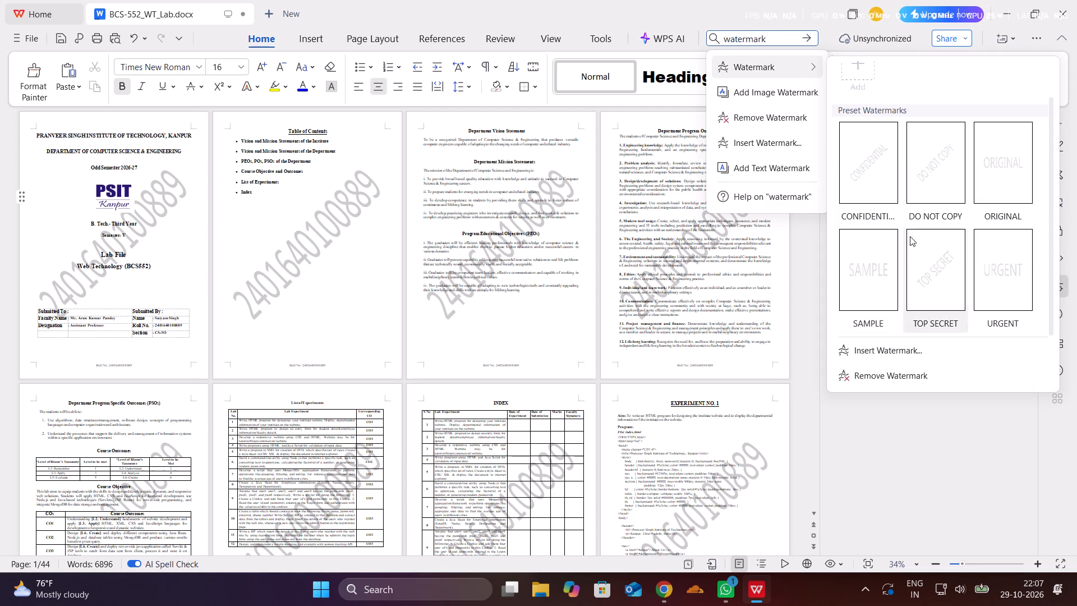
click(881, 375)
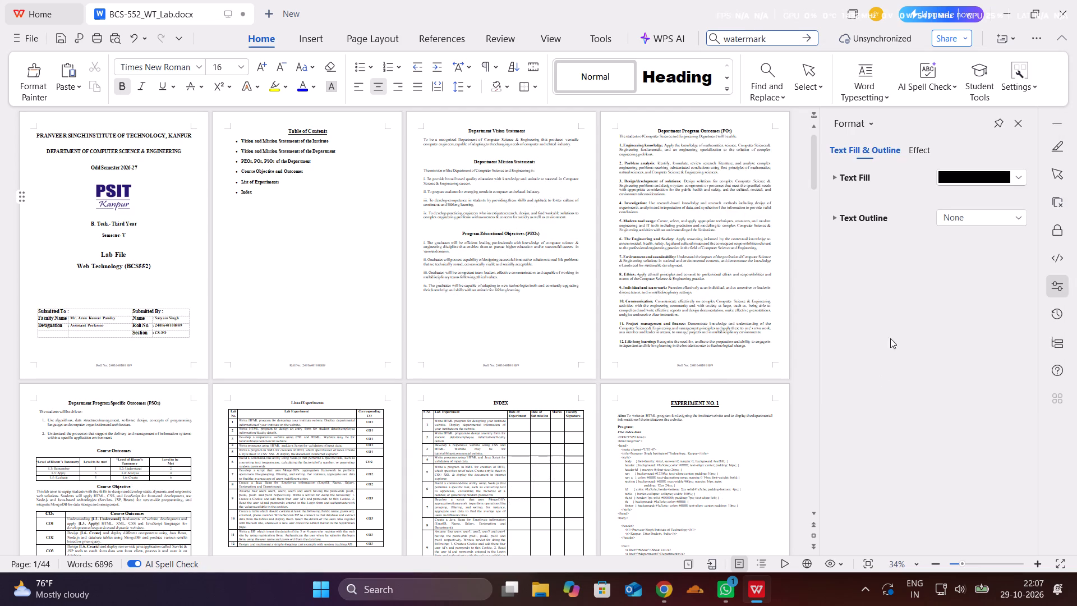
Open the Add Text Watermark tool and examine the document's extracted images and the text and image watermark options.
click(804, 37)
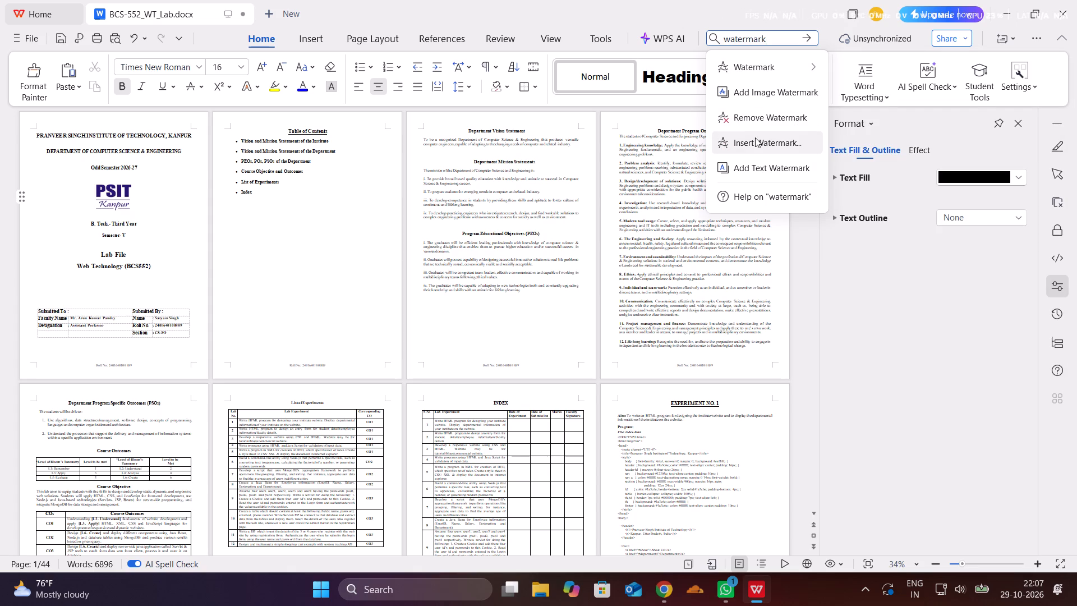
click(771, 165)
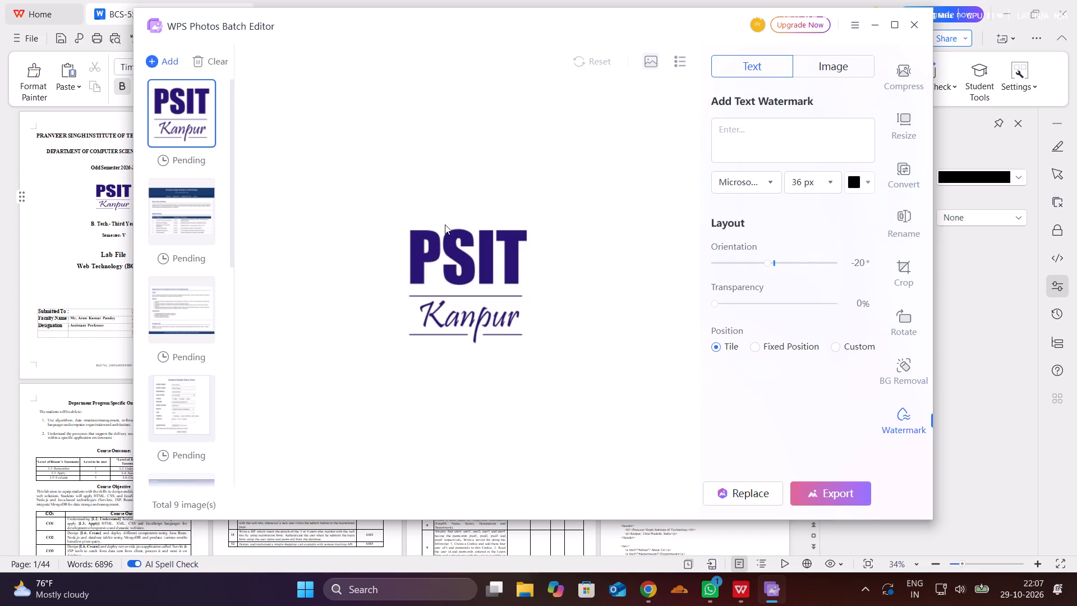
click(176, 232)
scroll(176, 232, down, 1)
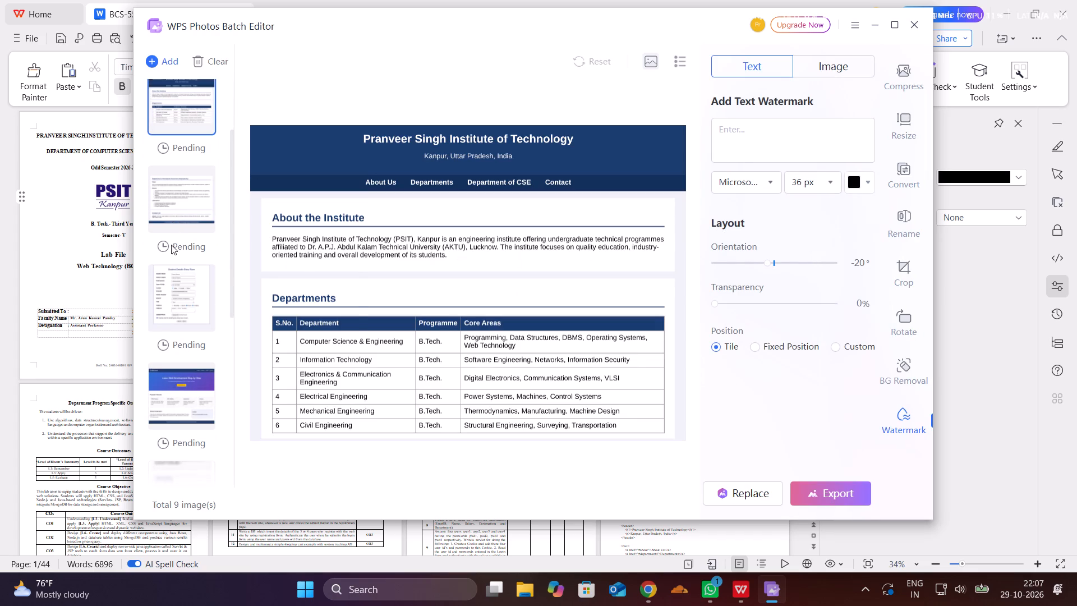
click(173, 314)
scroll(173, 314, down, 2)
click(174, 316)
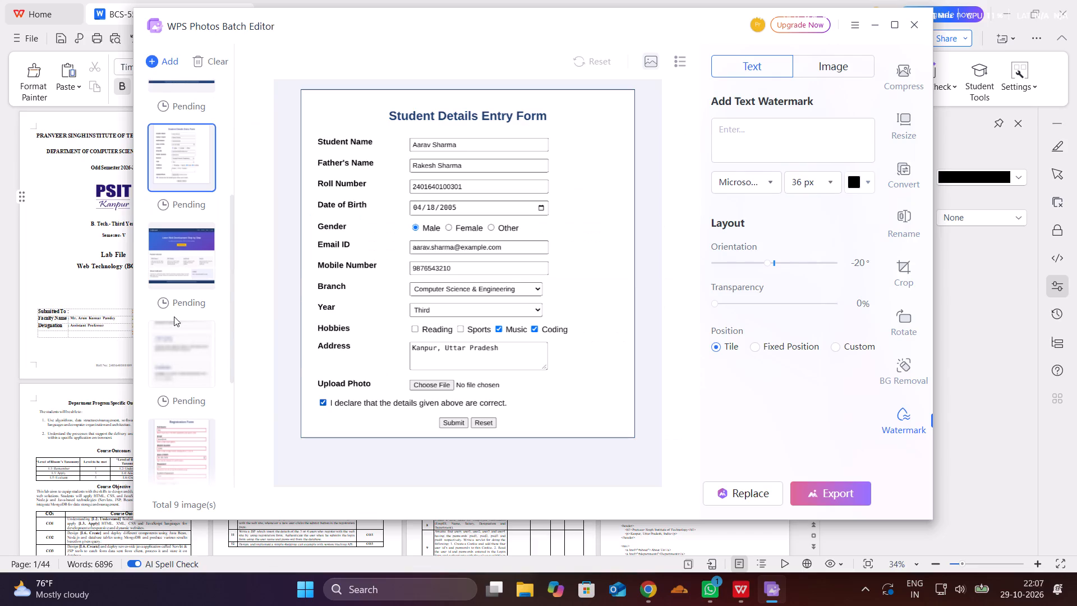
click(181, 355)
scroll(181, 355, down, 2)
click(199, 286)
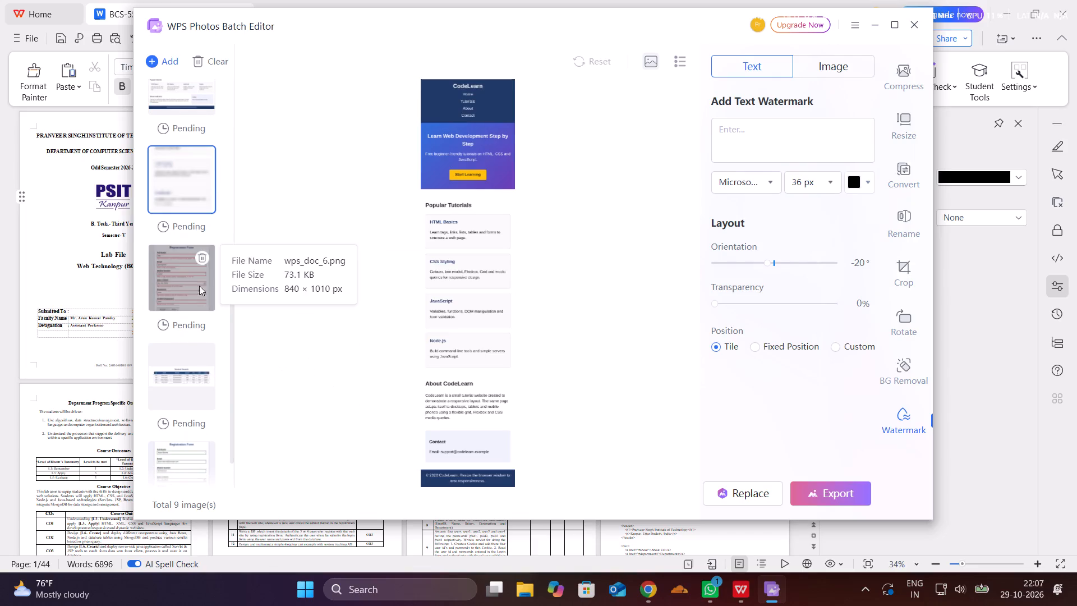
click(180, 389)
scroll(180, 389, down, 2)
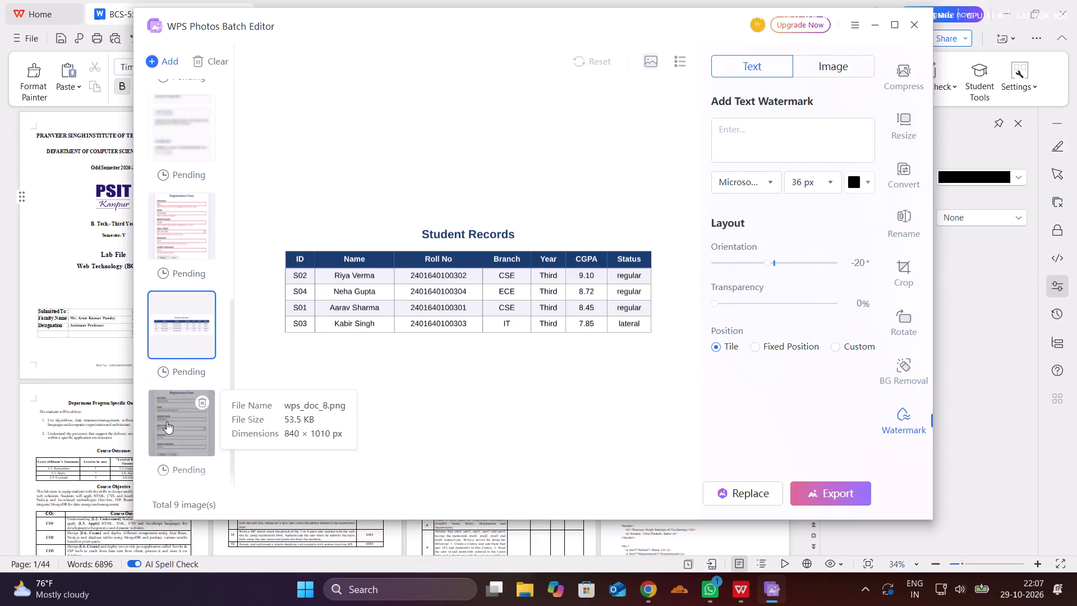
click(167, 421)
click(825, 67)
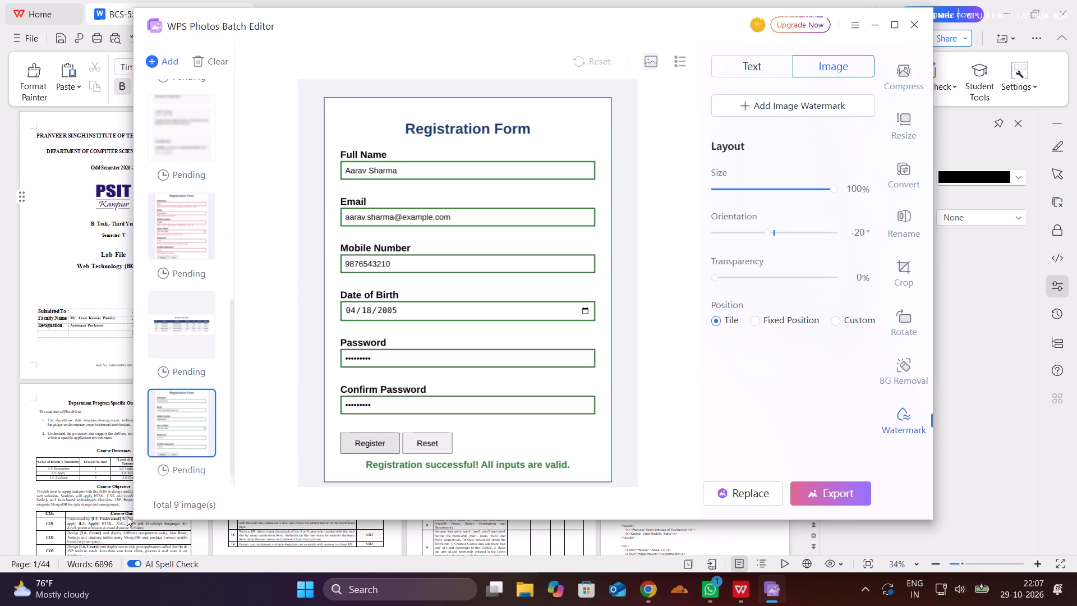
click(910, 19)
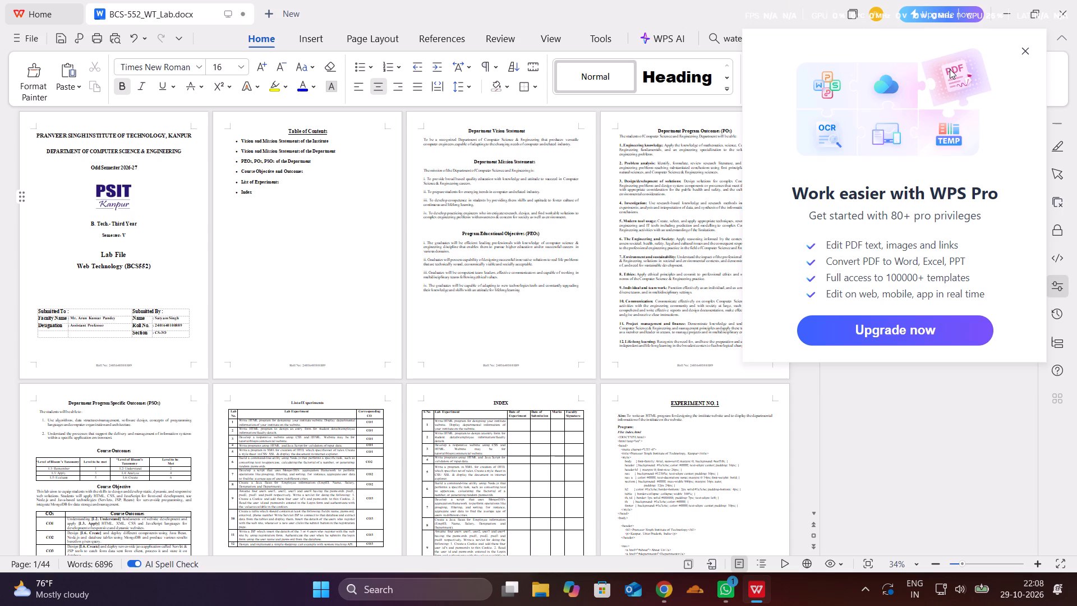
click(1026, 51)
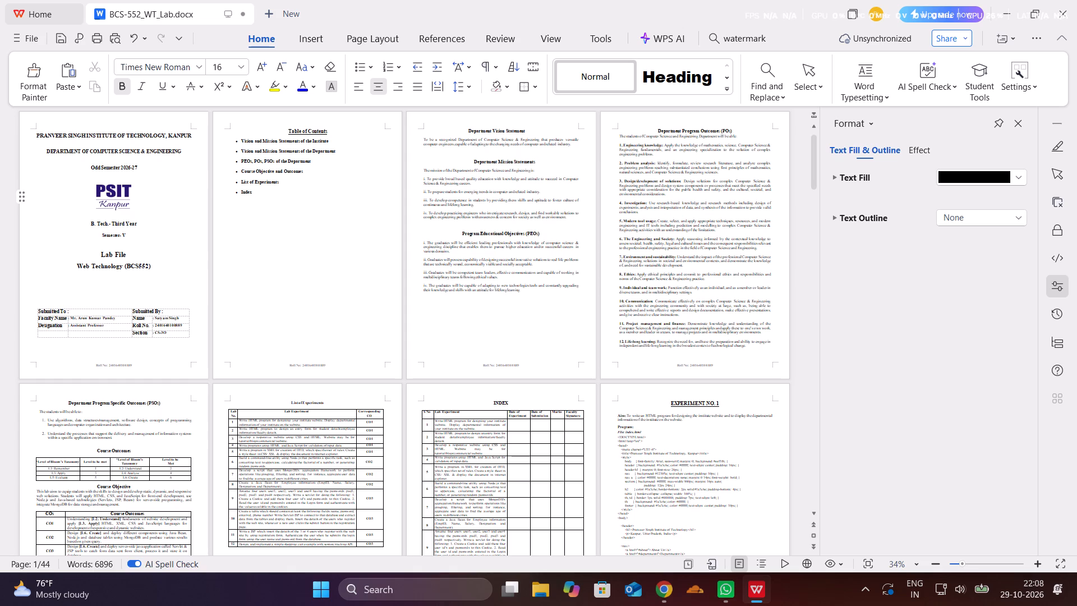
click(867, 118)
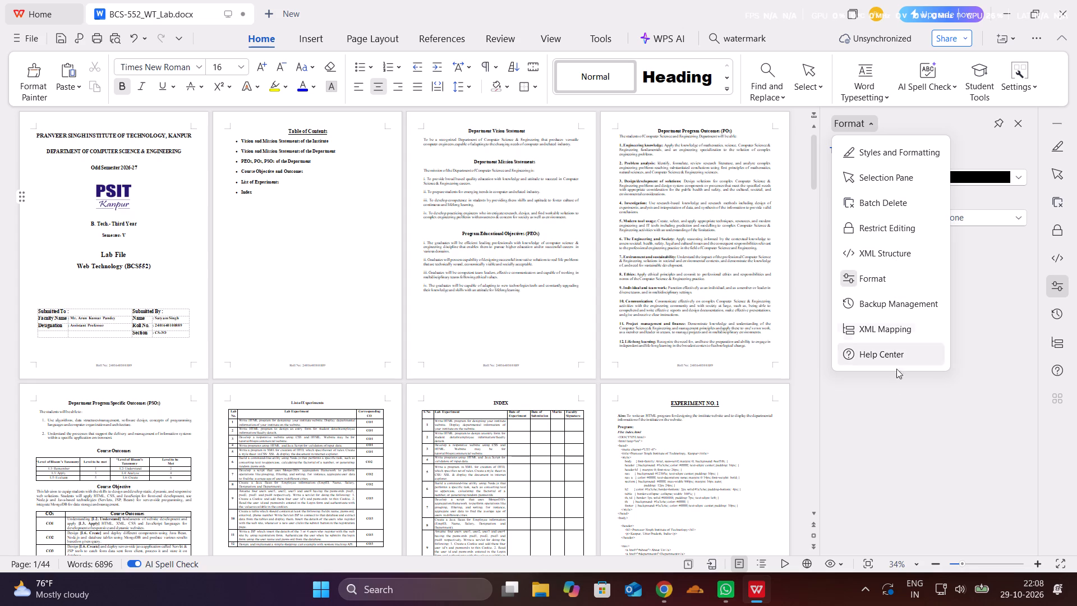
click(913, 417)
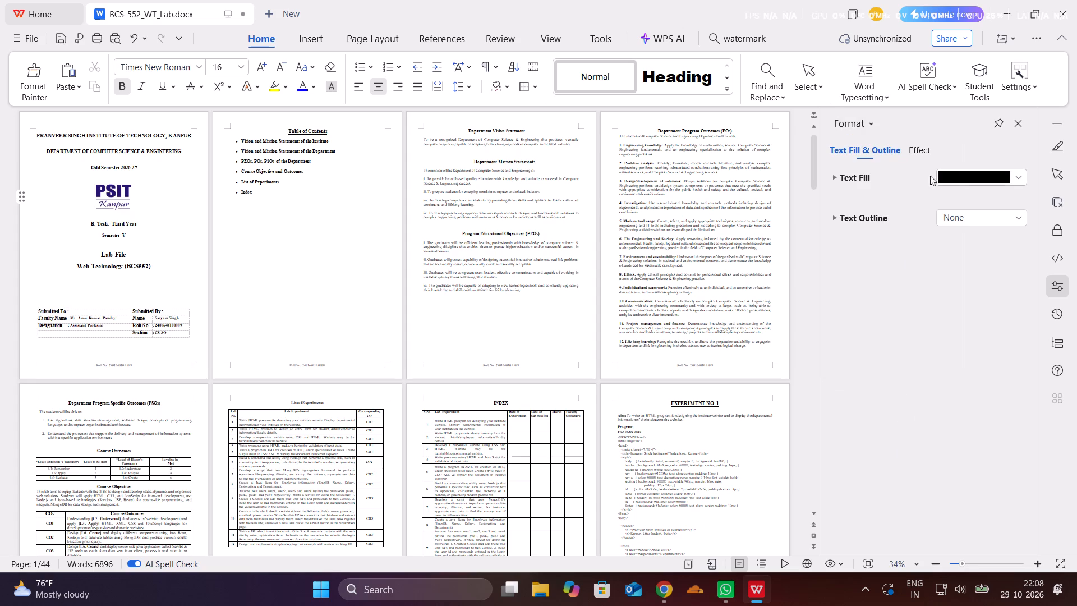
Run Remove Watermark on the document once more.
click(749, 38)
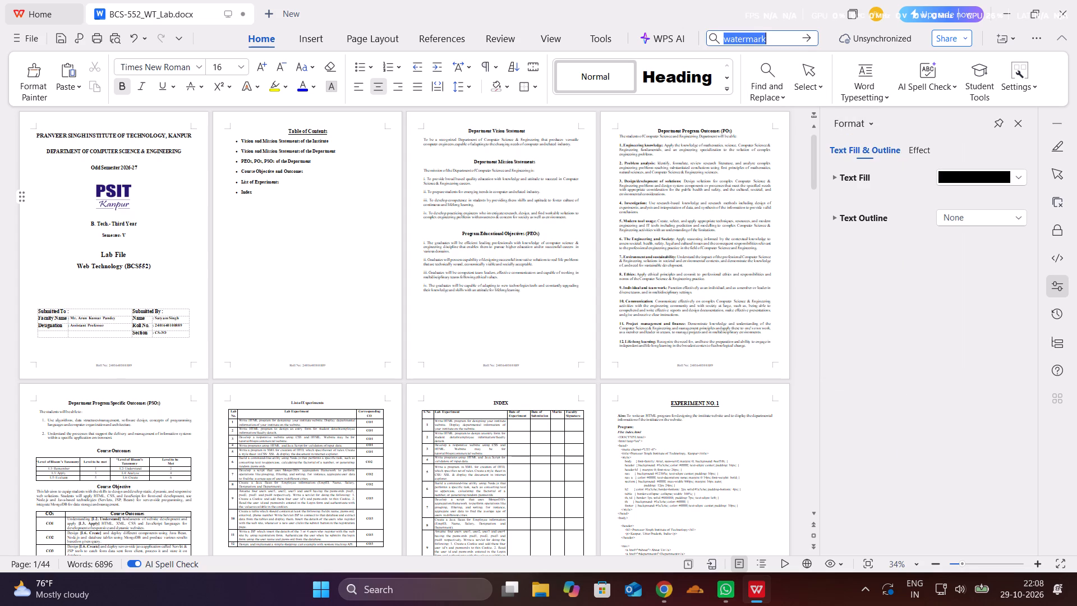
click(811, 36)
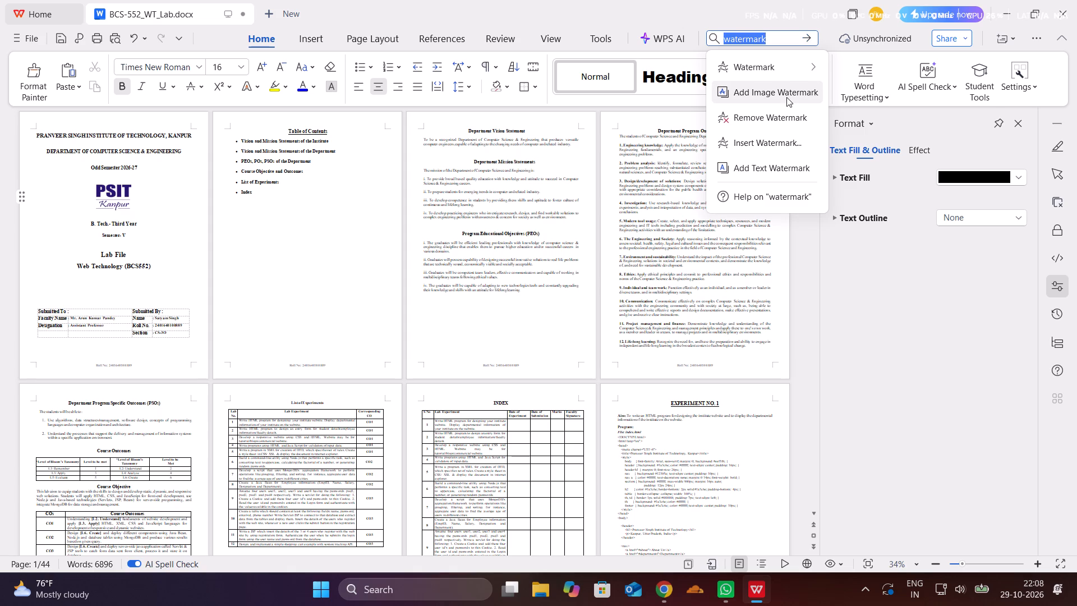
click(785, 125)
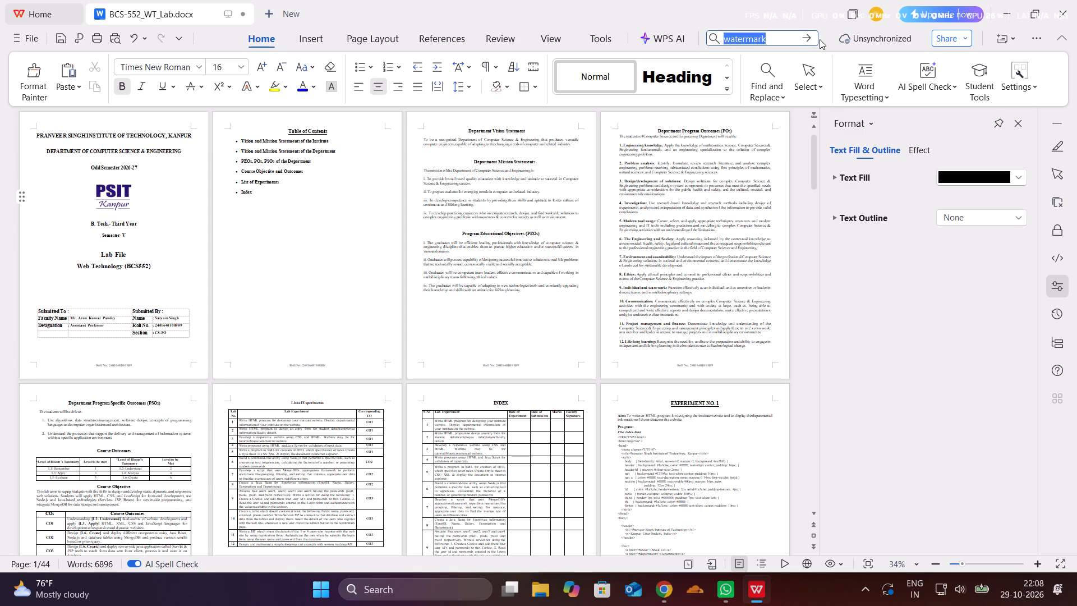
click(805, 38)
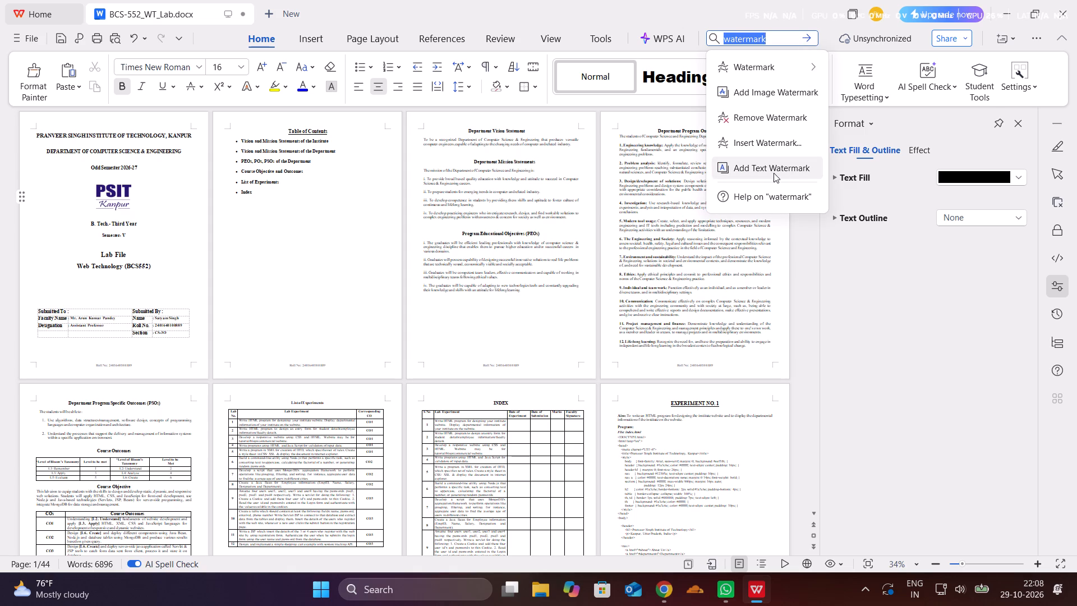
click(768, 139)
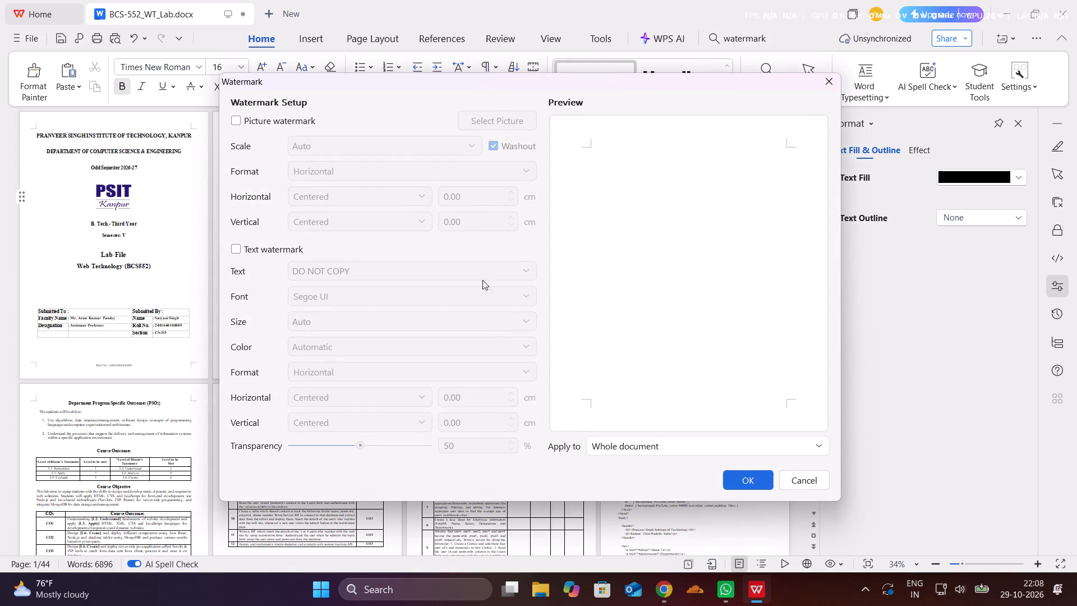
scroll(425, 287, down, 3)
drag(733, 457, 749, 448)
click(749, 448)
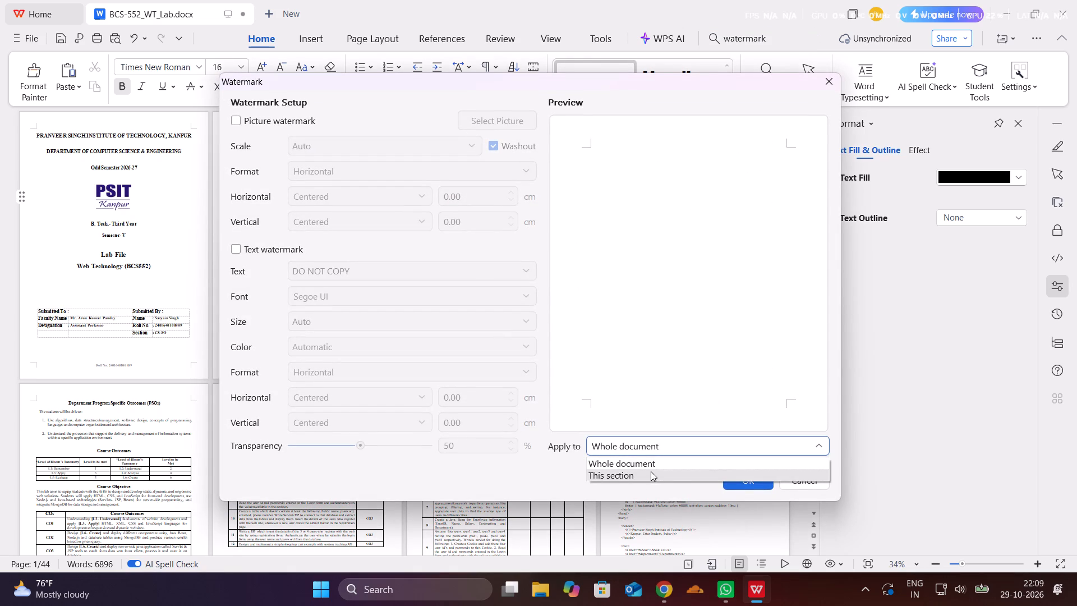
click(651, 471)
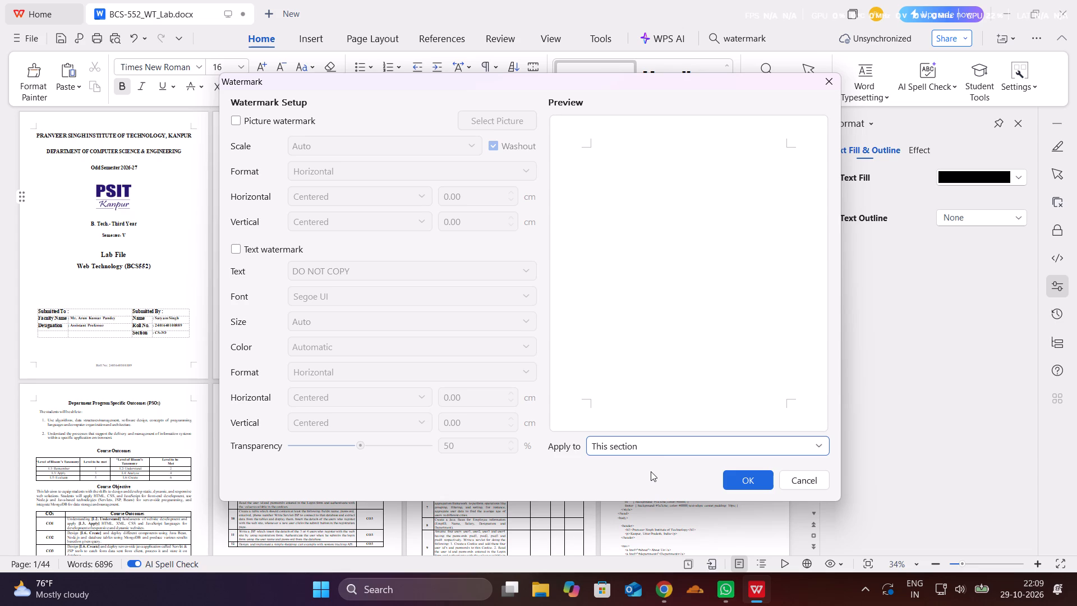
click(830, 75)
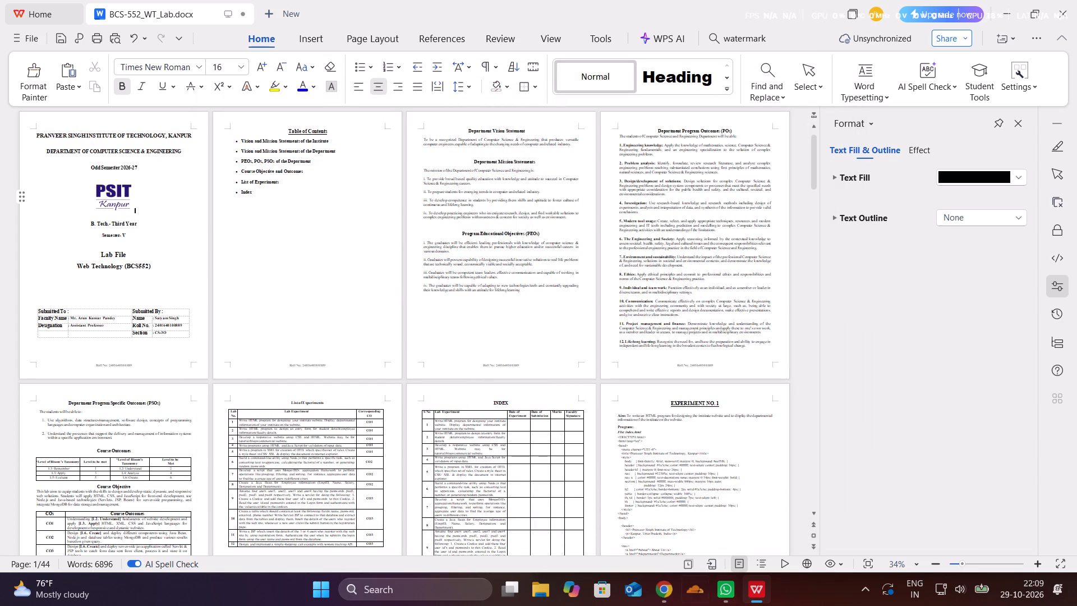
Switch to Chrome, open YouTube in a new tab and maximise the browser window.
click(660, 600)
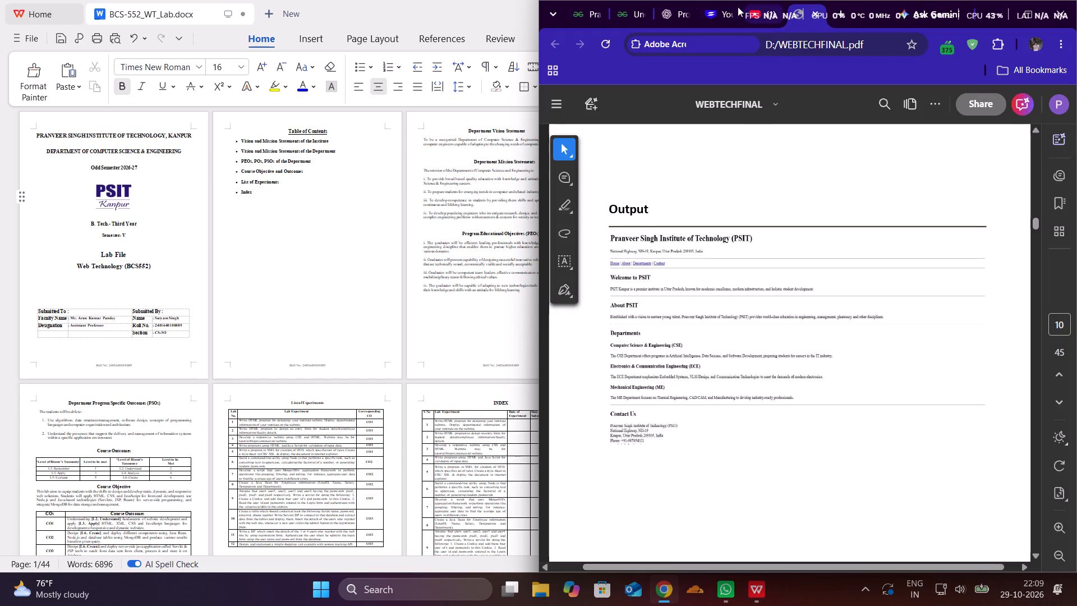
click(842, 17)
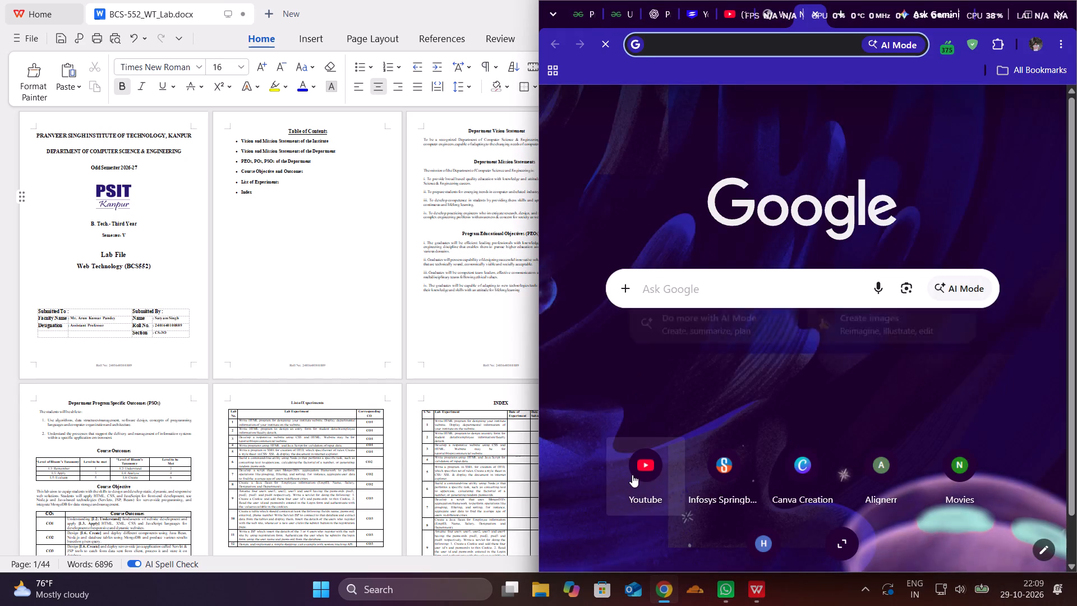
click(632, 475)
click(1024, 13)
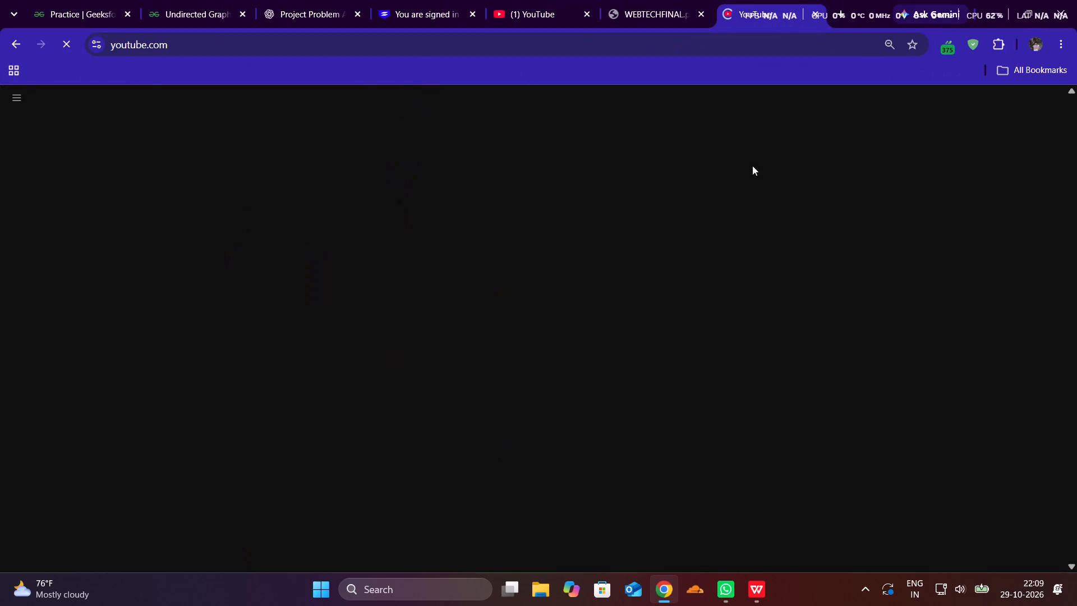
Search YouTube for "how to add watermark on specific pages in word".
click(430, 97)
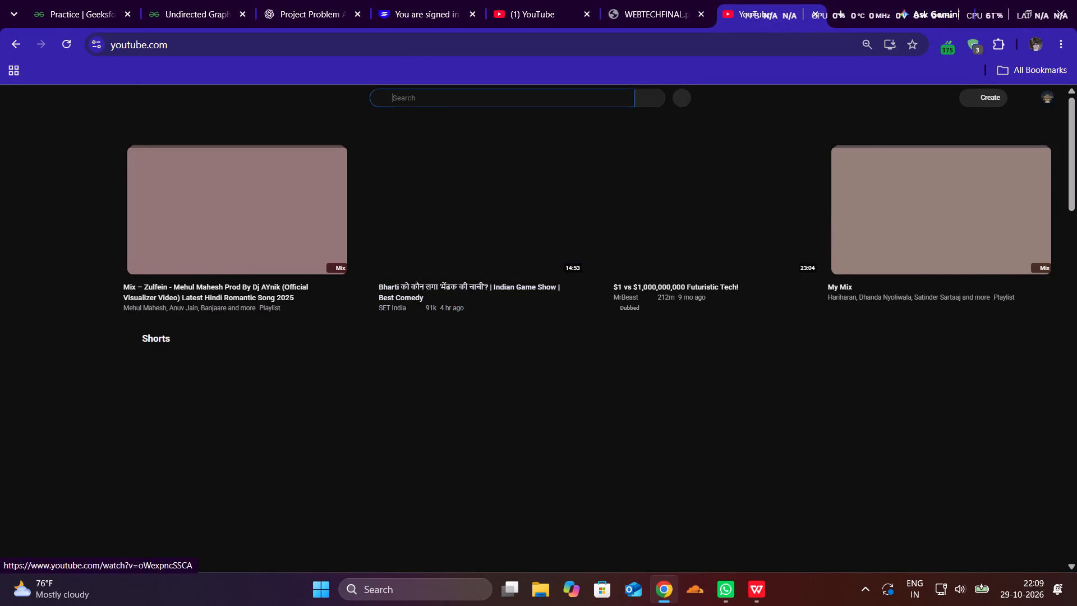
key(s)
key(BackSpace)
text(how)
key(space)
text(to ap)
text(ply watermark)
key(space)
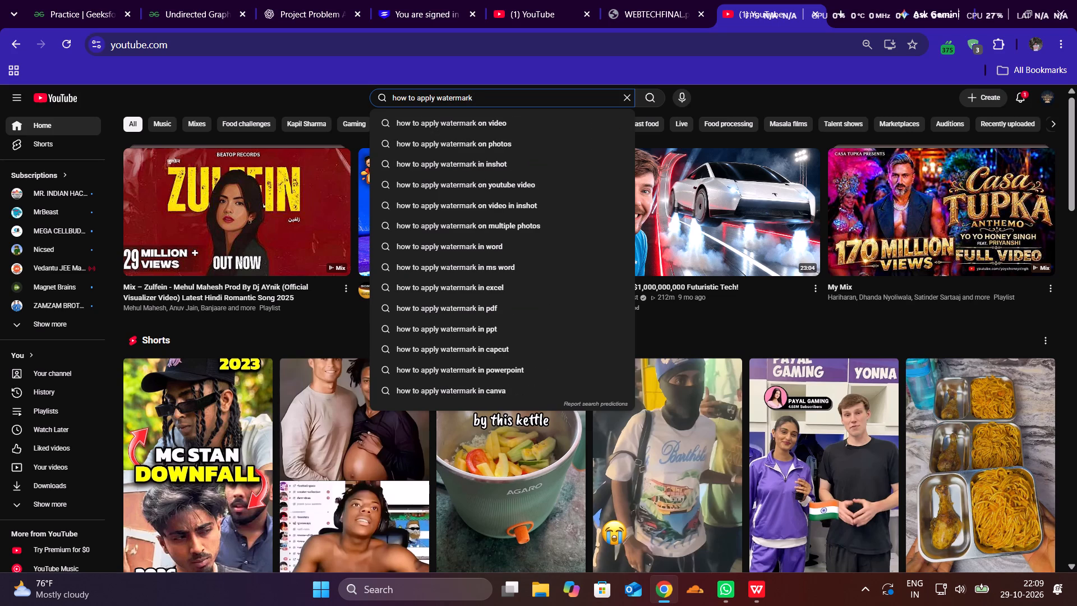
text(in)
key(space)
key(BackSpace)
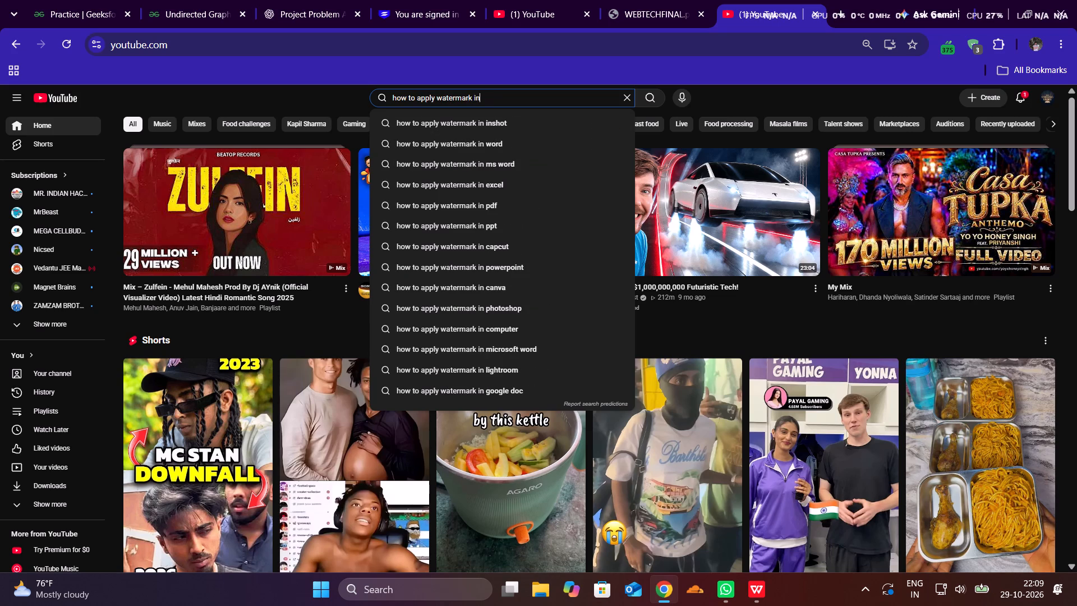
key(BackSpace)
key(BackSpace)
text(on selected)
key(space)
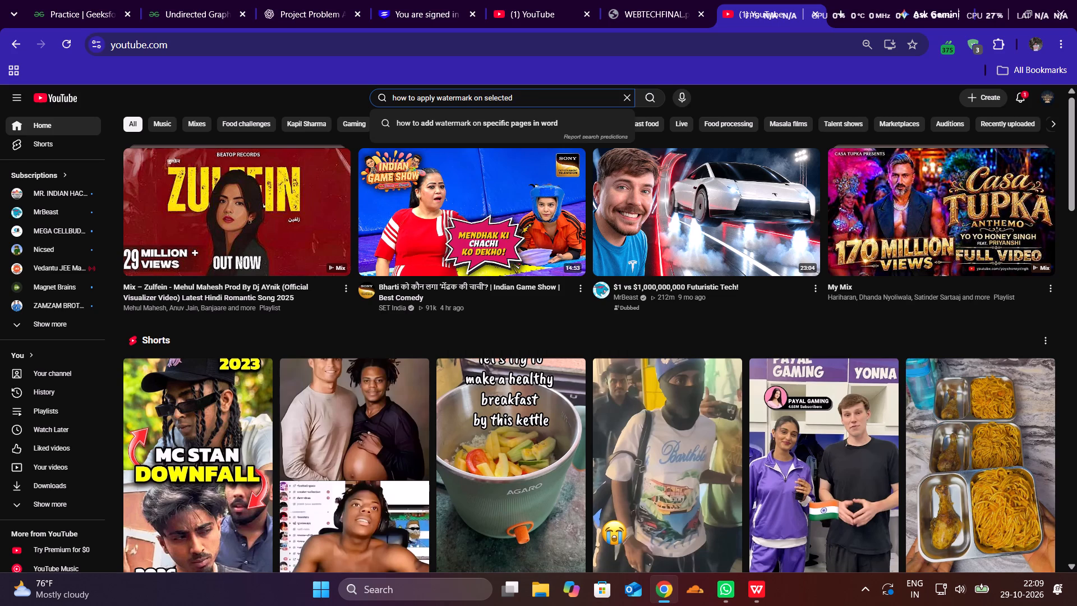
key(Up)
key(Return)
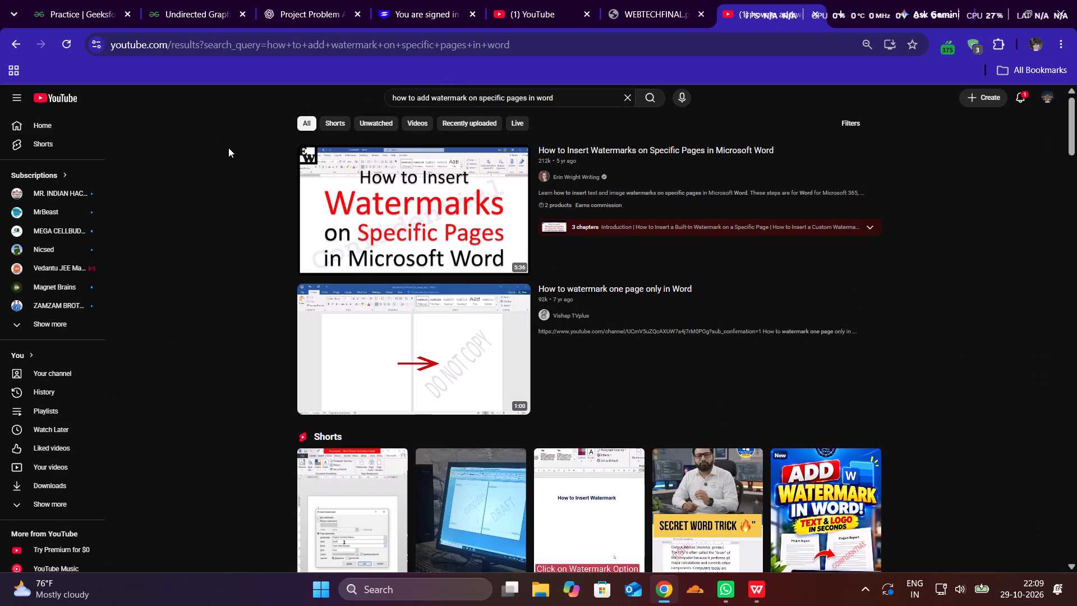
Open the video "How to Insert Watermarks on Specific Pages in Microsoft Word" and play through its introduction at 2x speed.
click(325, 210)
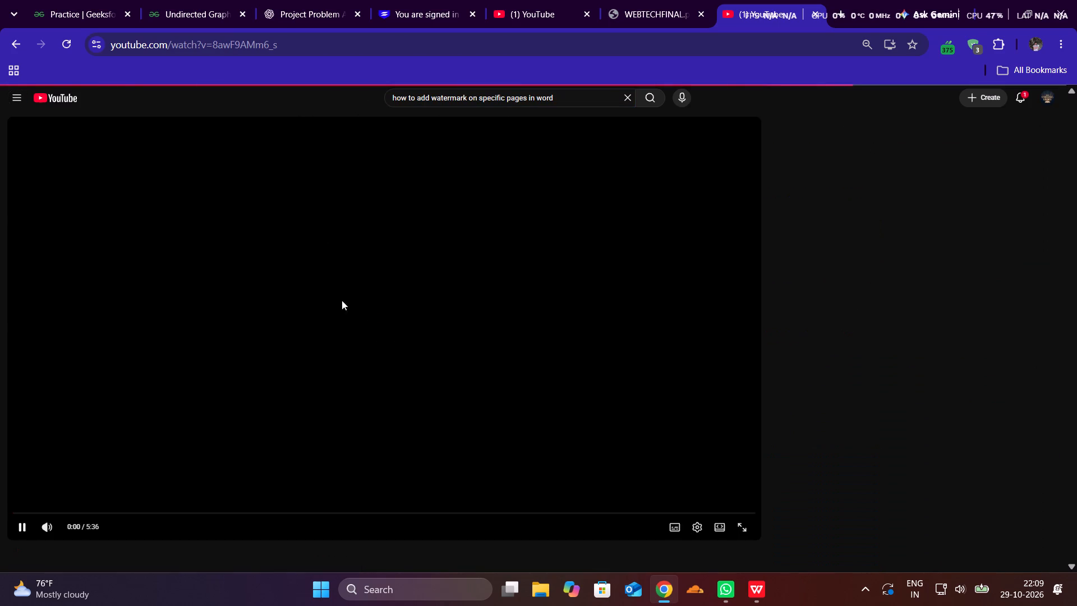
click(718, 530)
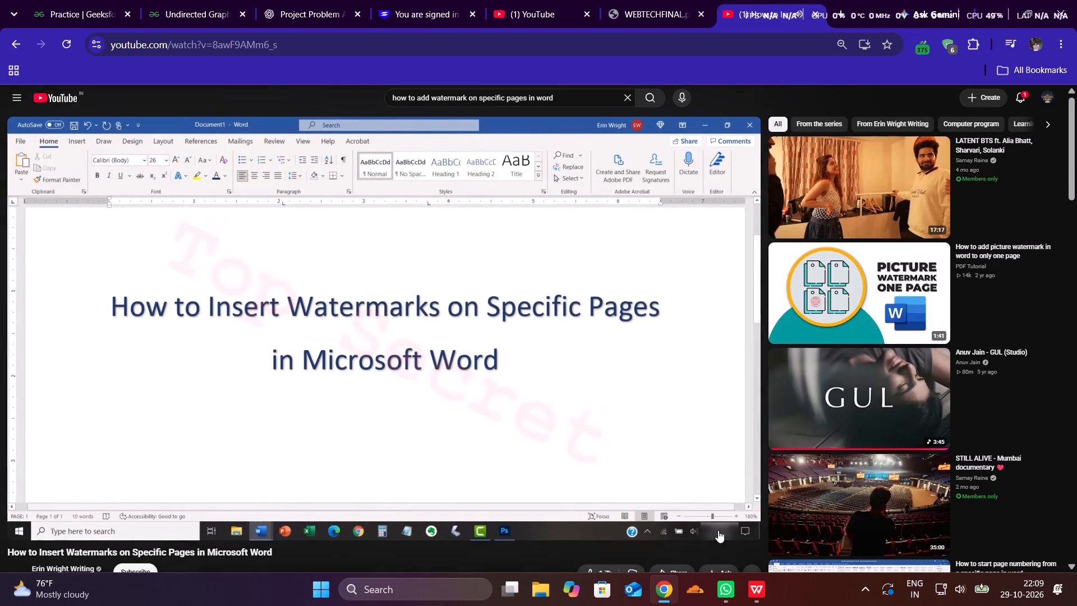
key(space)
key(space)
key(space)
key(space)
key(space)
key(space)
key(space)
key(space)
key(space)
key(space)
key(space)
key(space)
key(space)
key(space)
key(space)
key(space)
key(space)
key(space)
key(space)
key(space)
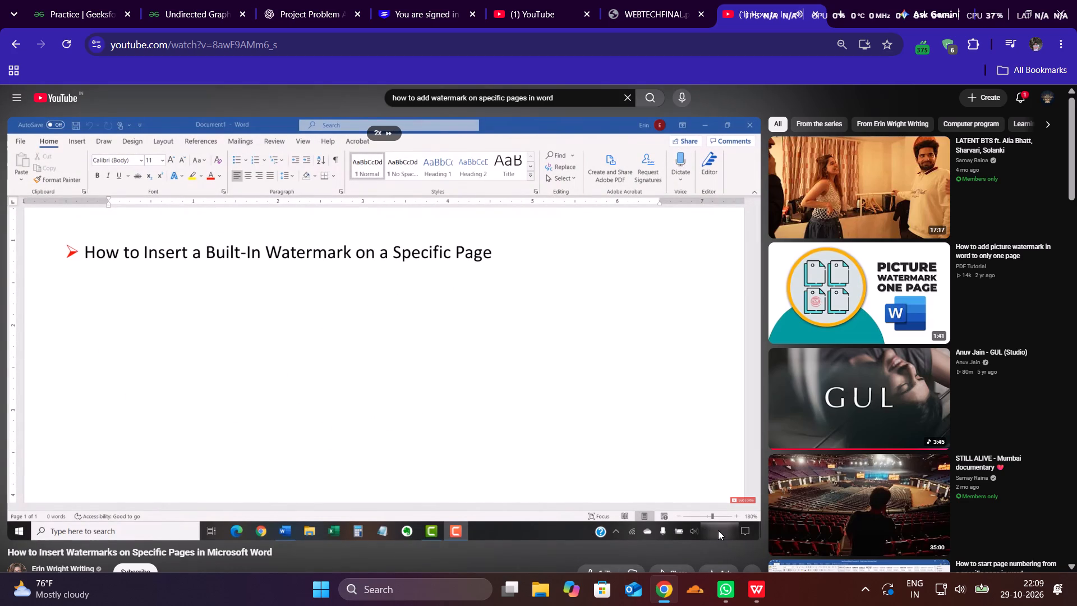
key(Right)
key(Right)
click(489, 361)
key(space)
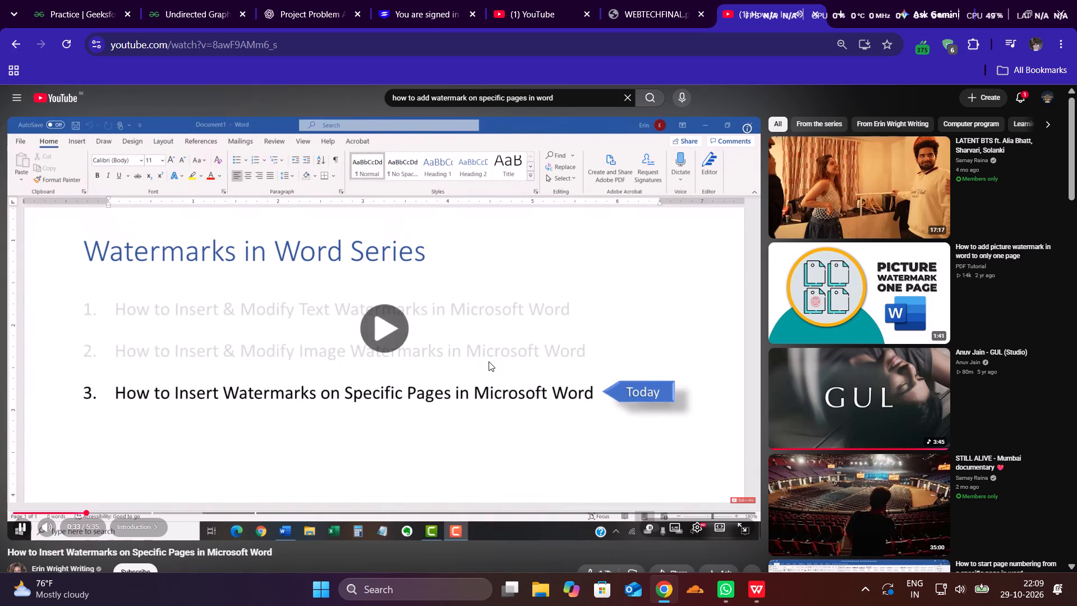
Skip to the built-in watermark chapter, study how to insert a watermark at the current document position, and pause there.
key(Right)
key(Right)
key(Right)
key(Right)
key(Right)
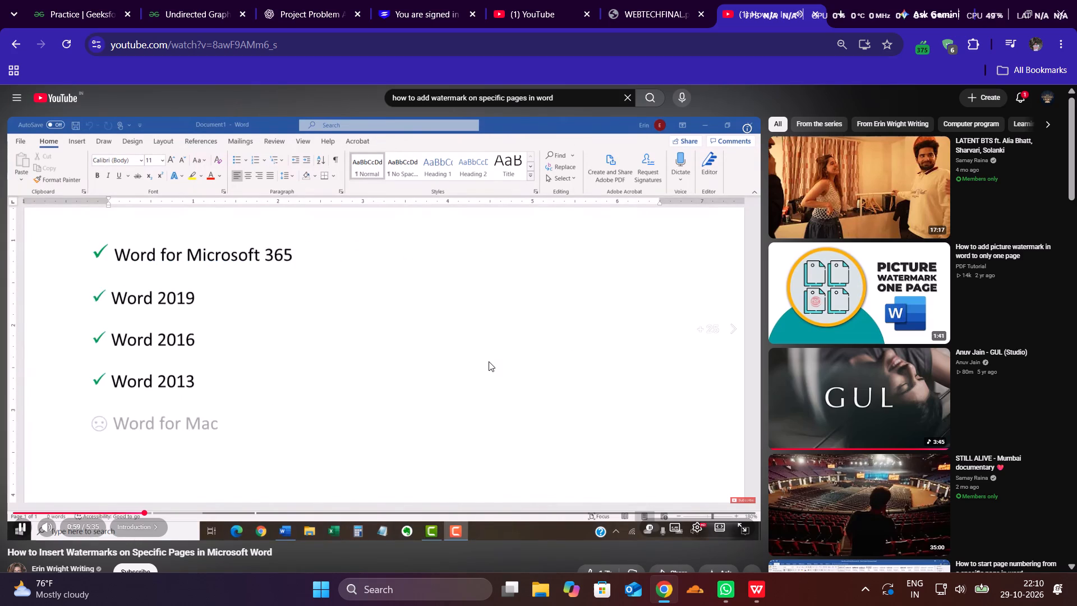
key(Right)
key(Right)
key(Right)
key(Right)
key(Right)
key(Right)
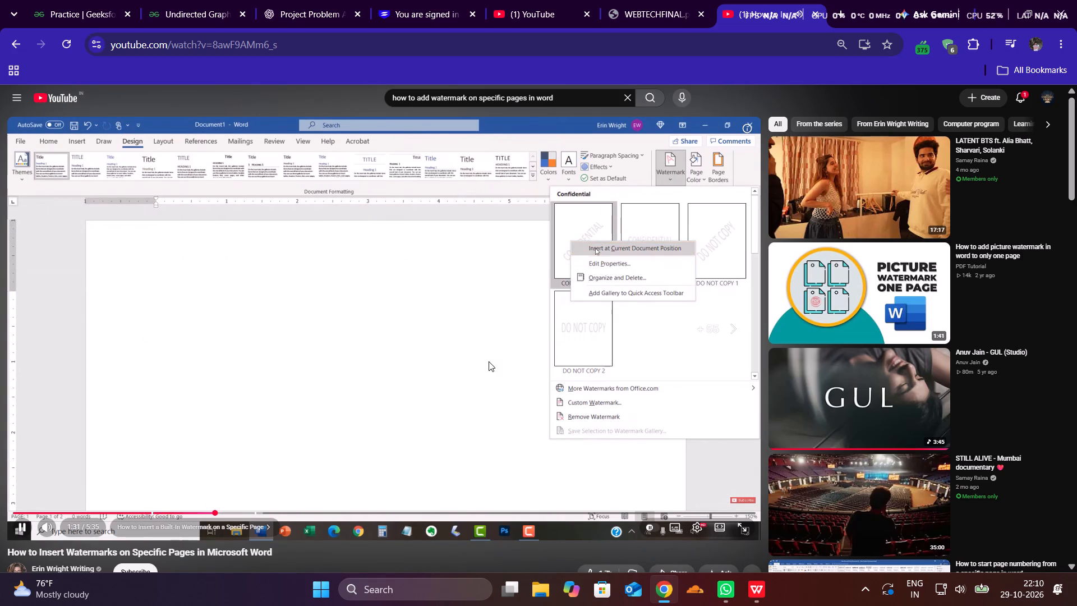
key(Left)
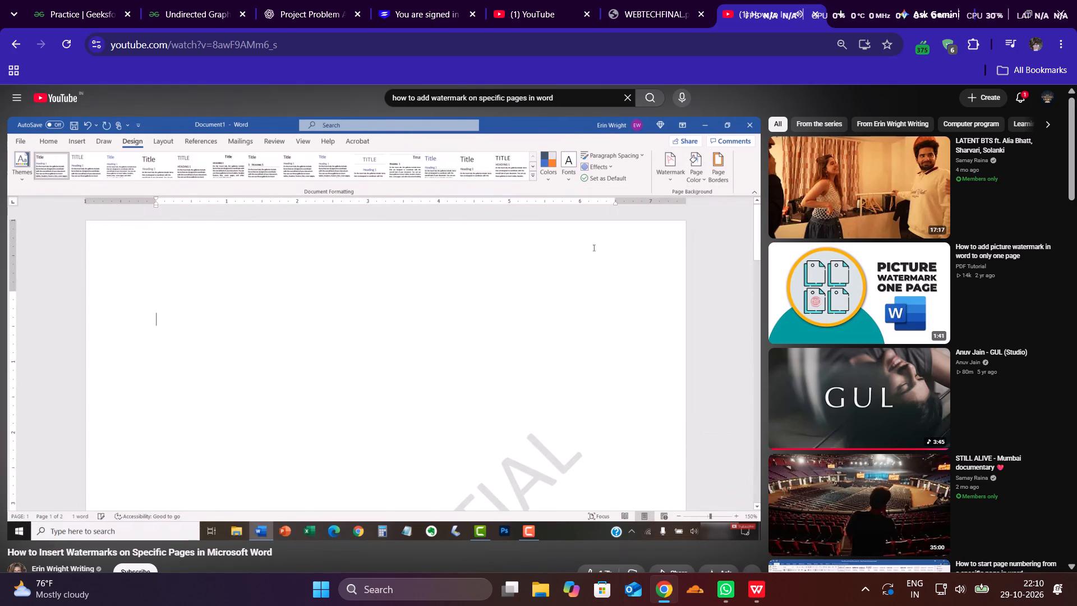
key(Right)
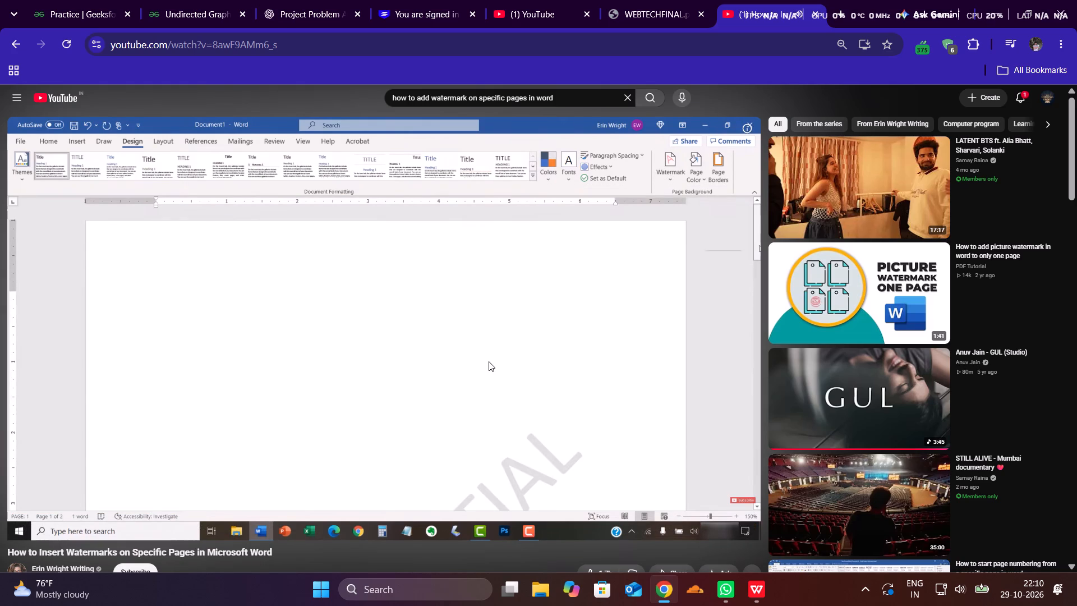
key(Right)
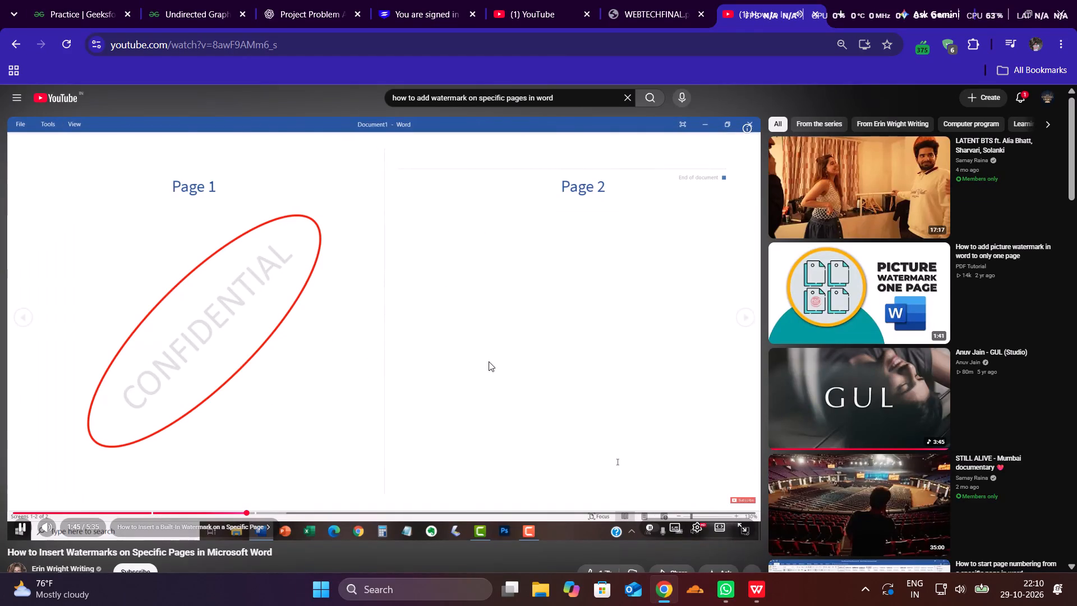
key(Left)
key(Left)
key(Left)
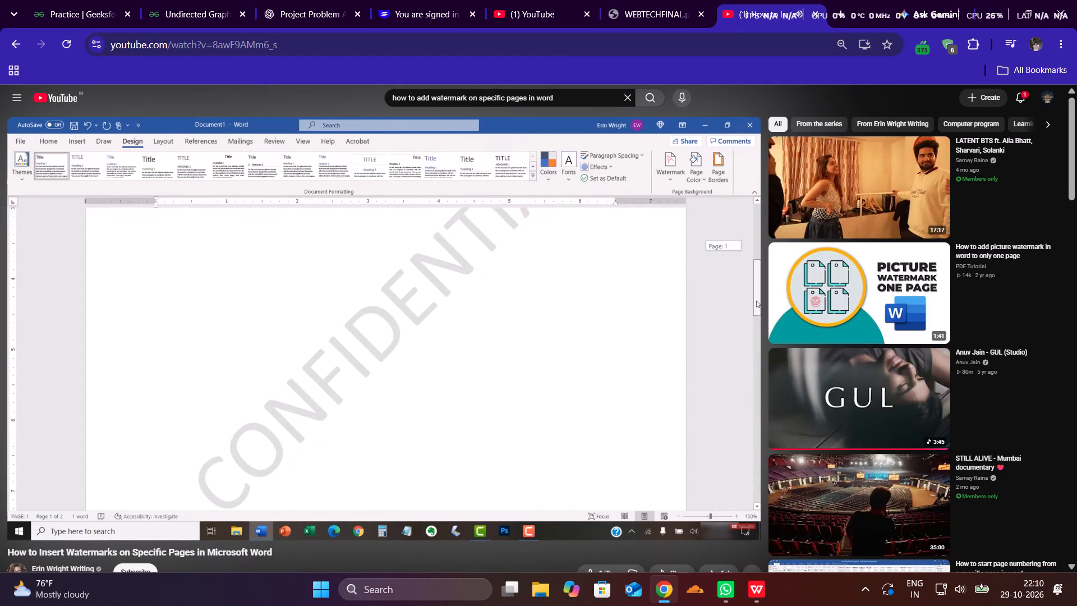
key(Left)
key(Left)
key(Left)
key(Left)
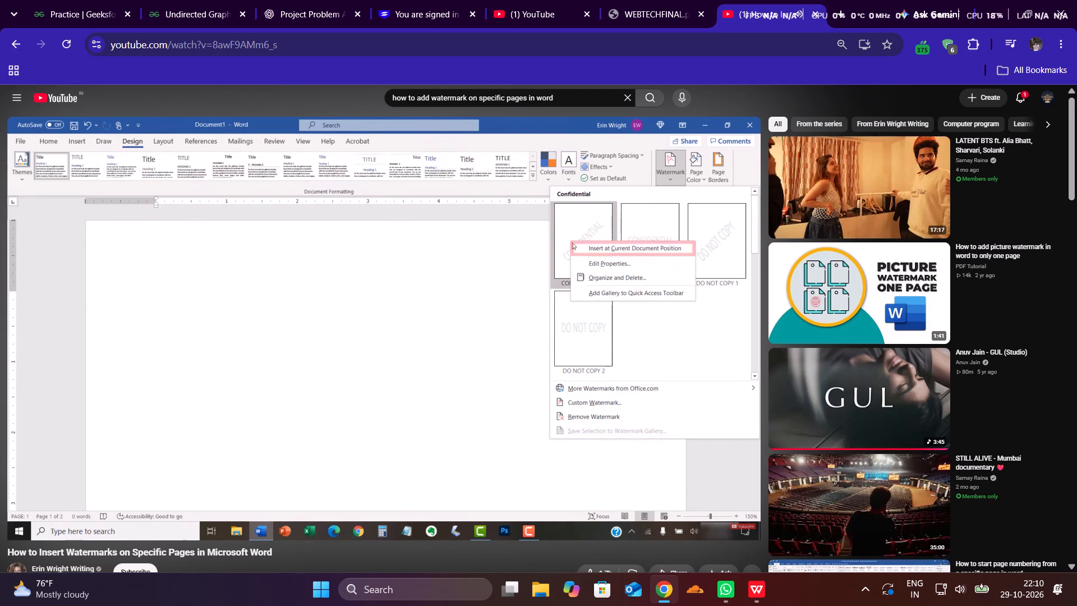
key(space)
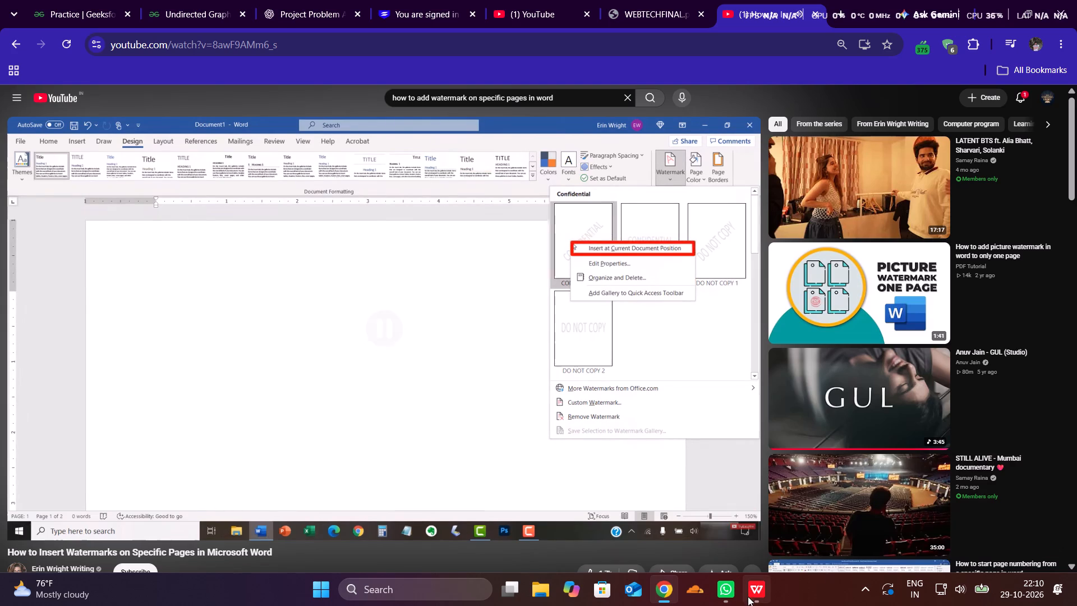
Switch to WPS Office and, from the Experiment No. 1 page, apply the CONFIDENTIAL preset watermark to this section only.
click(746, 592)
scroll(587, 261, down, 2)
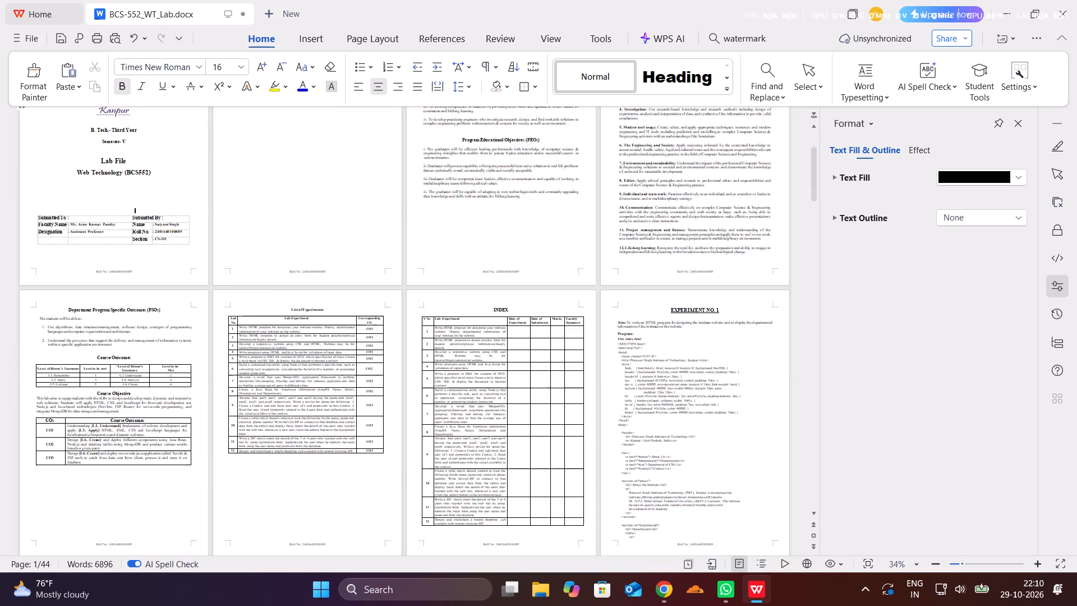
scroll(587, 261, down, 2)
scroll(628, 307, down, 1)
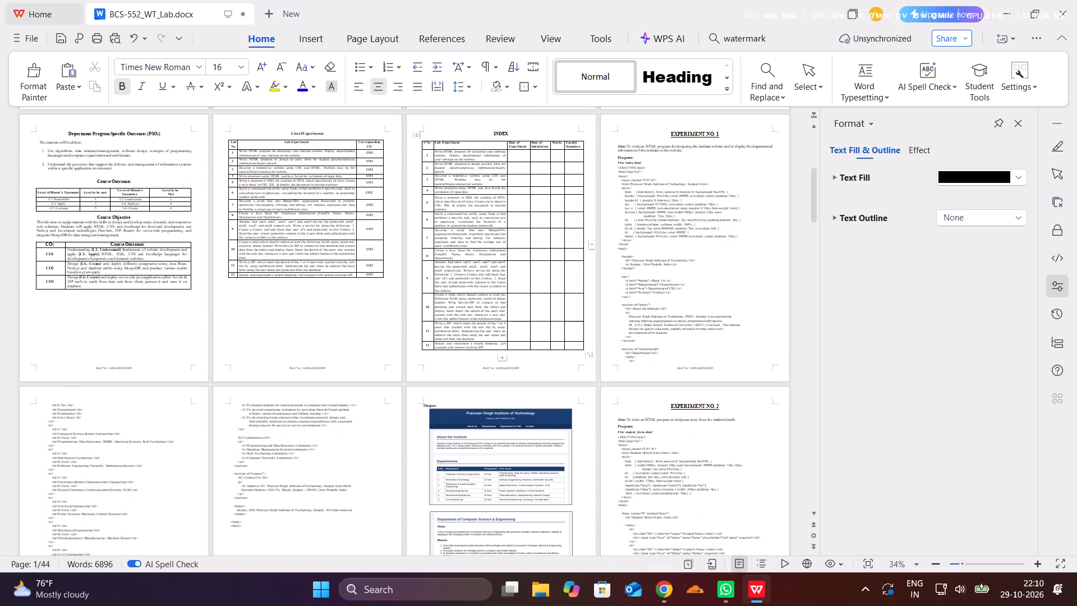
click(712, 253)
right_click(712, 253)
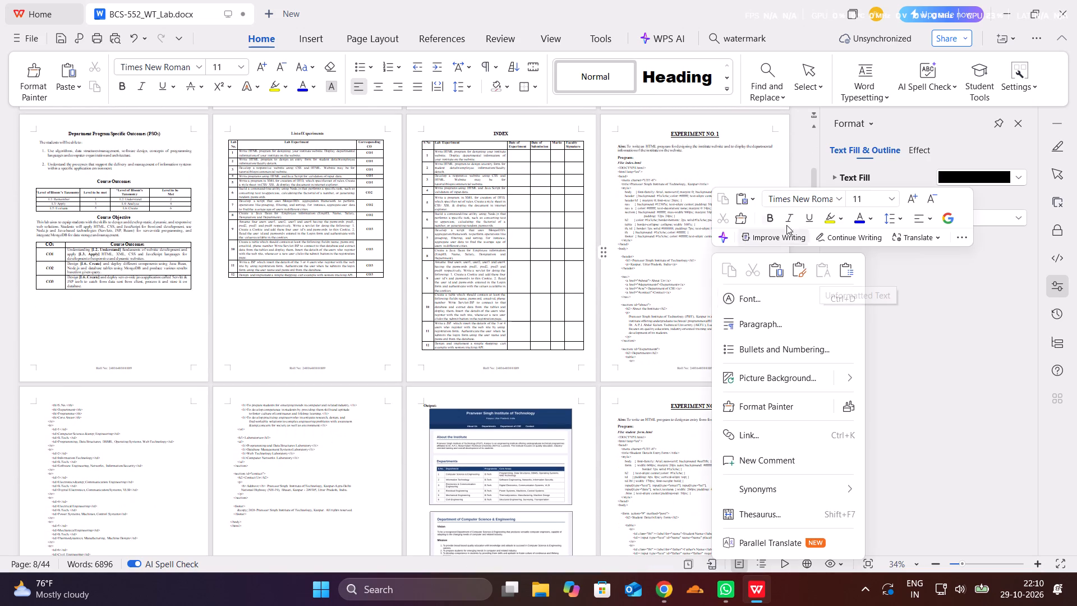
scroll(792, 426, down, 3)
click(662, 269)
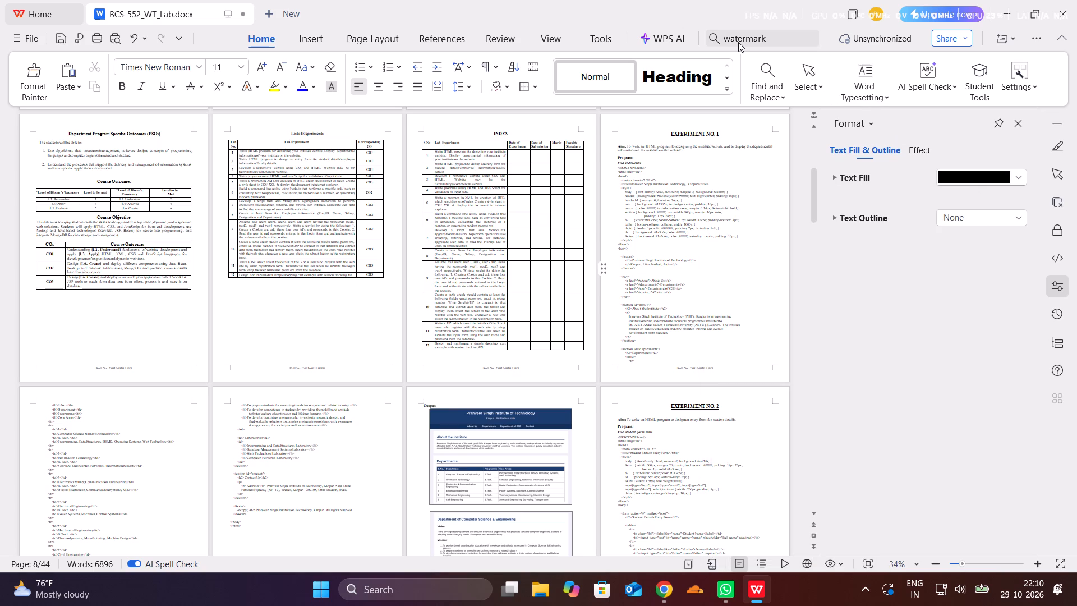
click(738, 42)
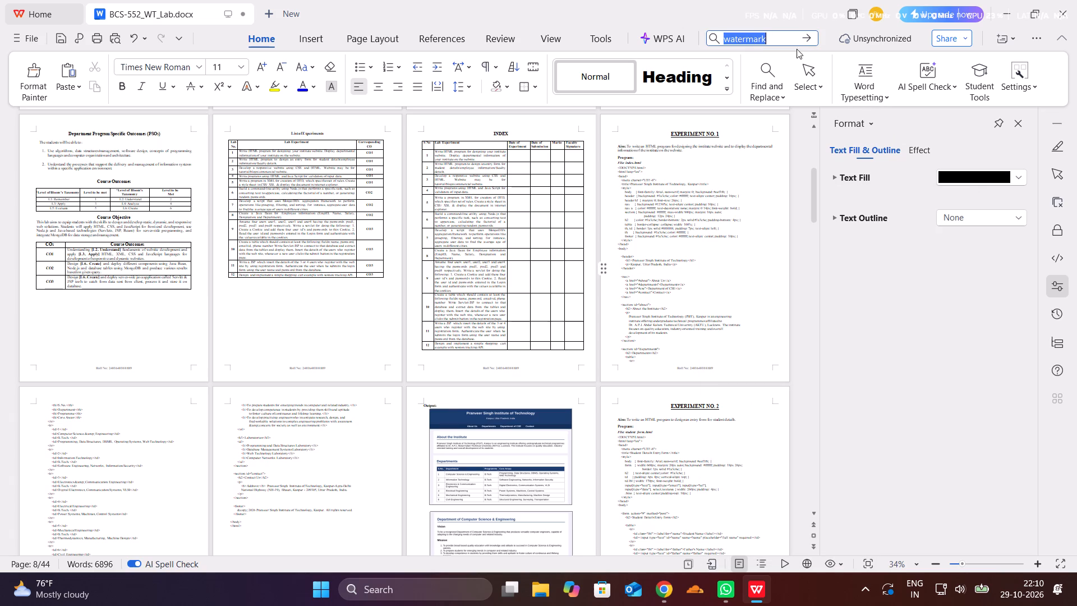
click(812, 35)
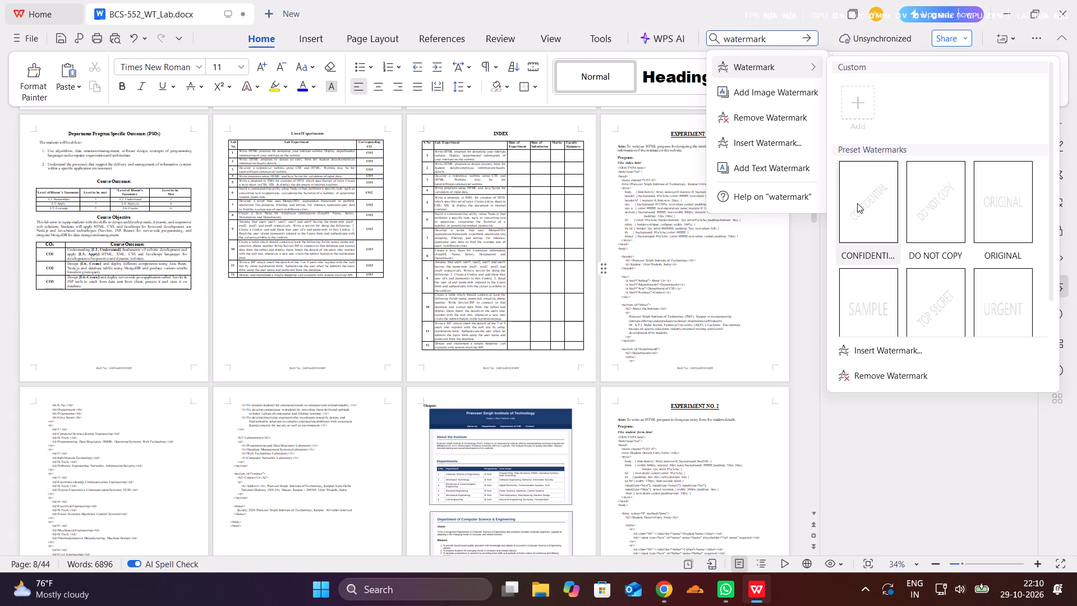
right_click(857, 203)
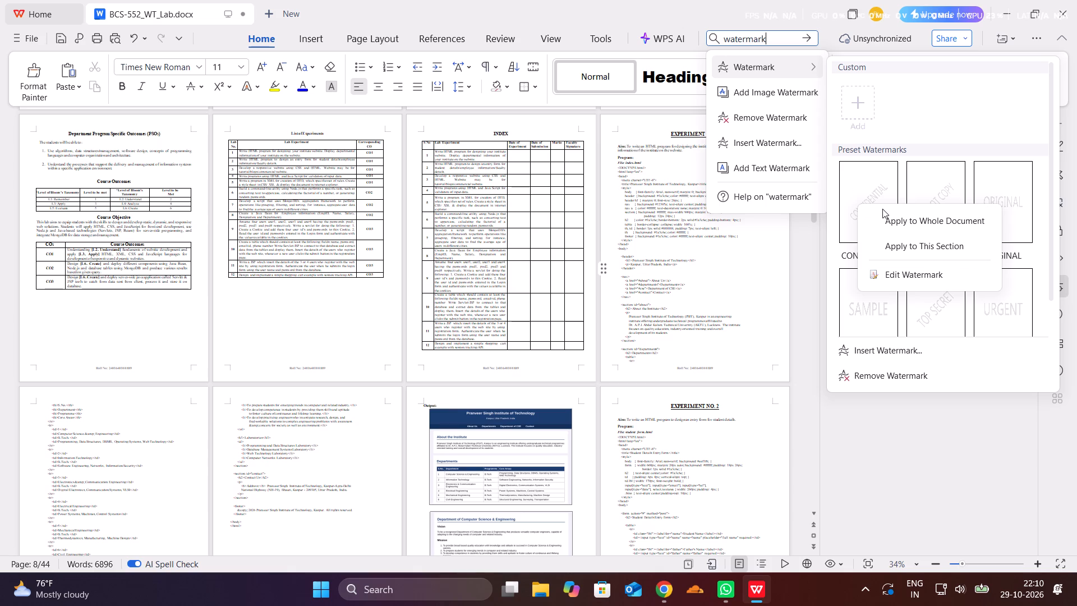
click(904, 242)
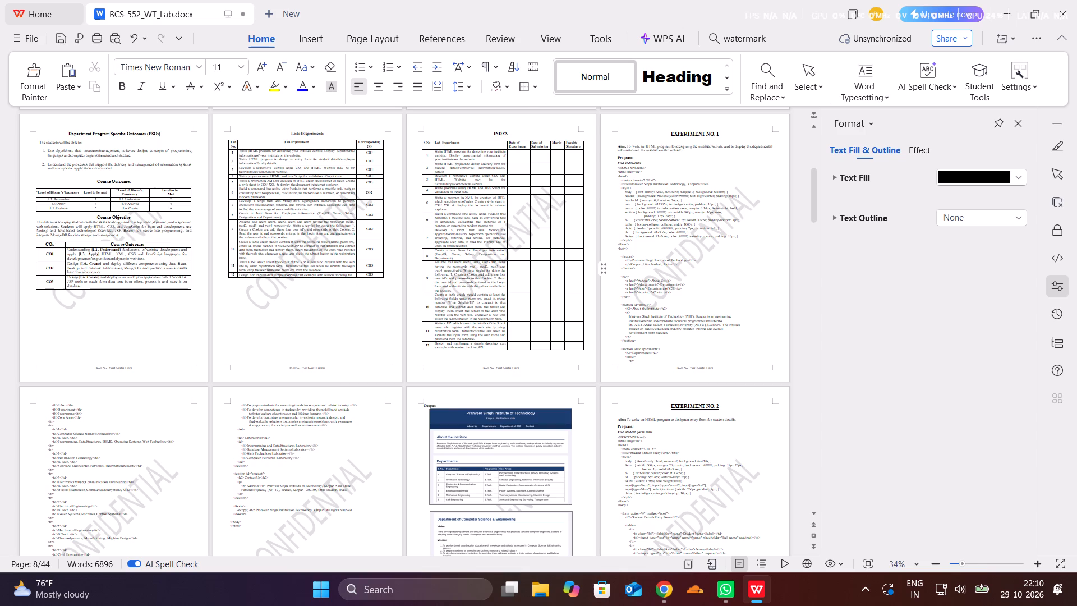
Examine the cover page and the front-matter pages through the Course Outcomes to check where the watermark was applied.
scroll(320, 300, up, 5)
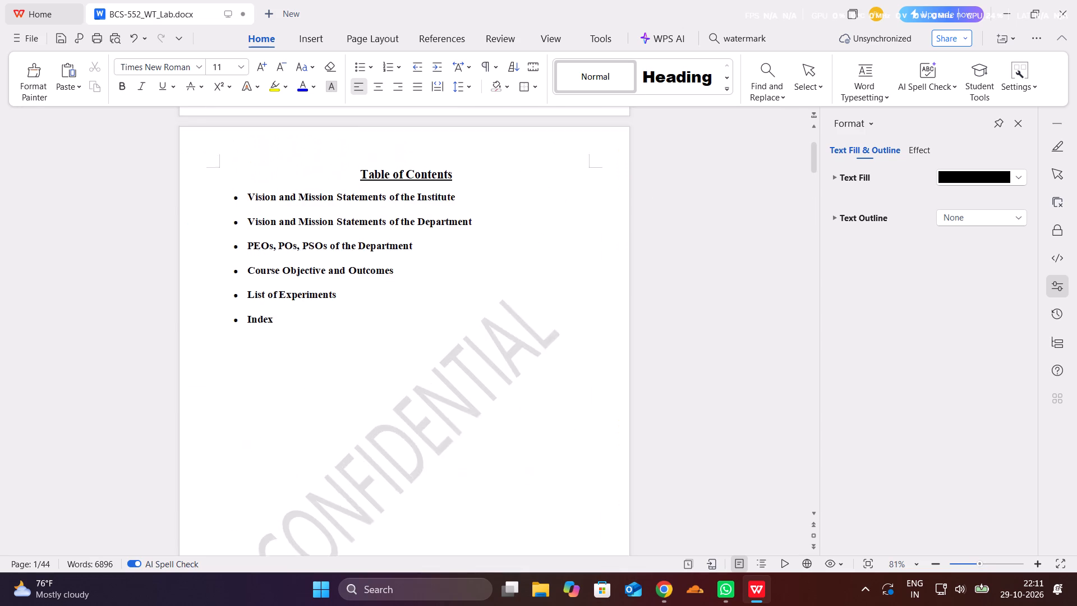
scroll(320, 300, up, 9)
scroll(320, 300, down, 3)
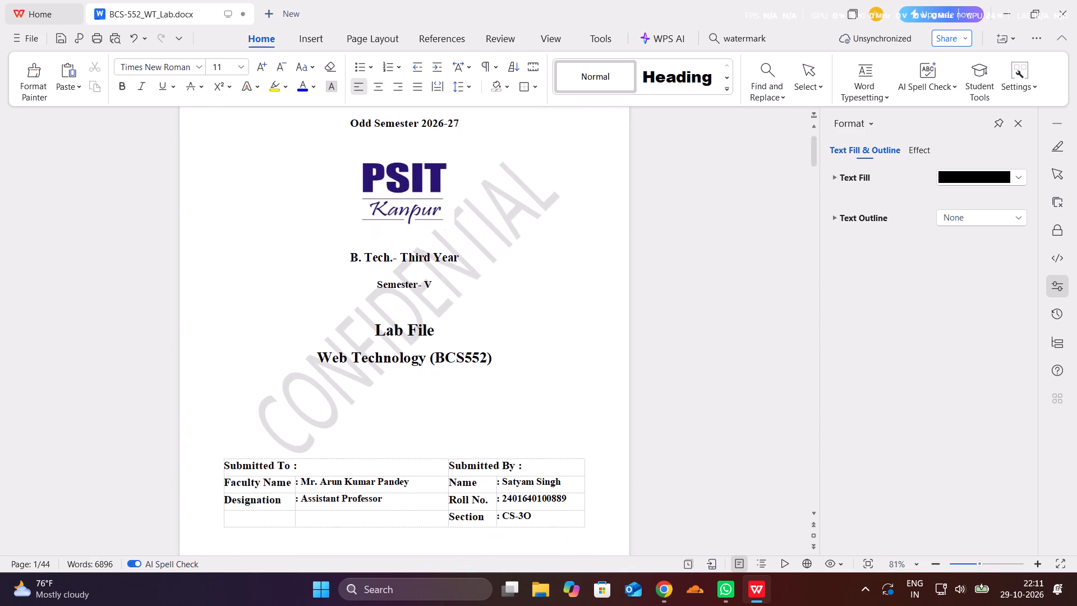
scroll(320, 300, down, 11)
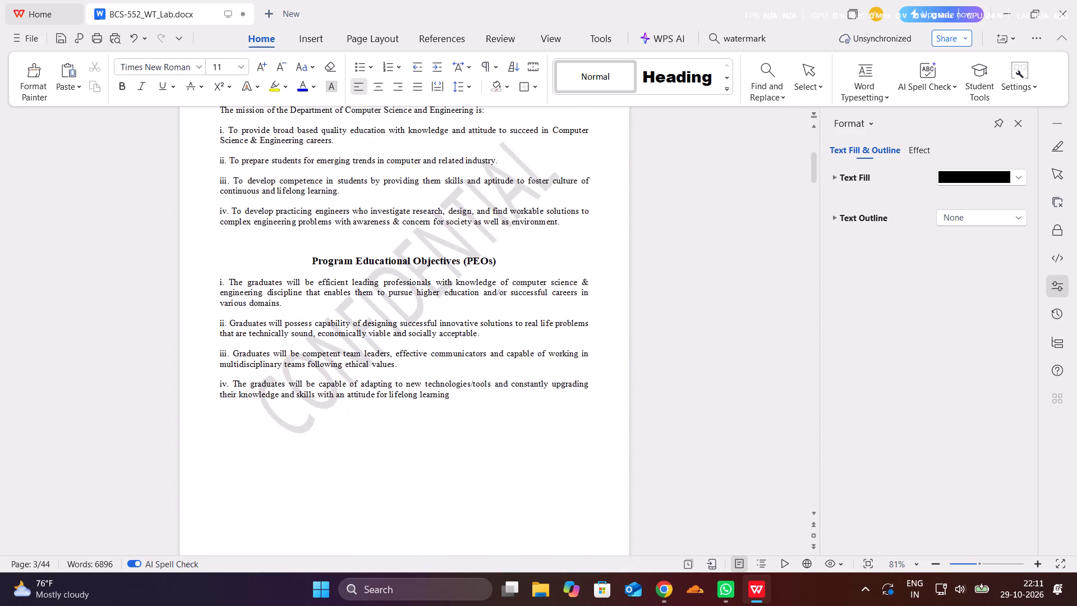
scroll(320, 300, down, 10)
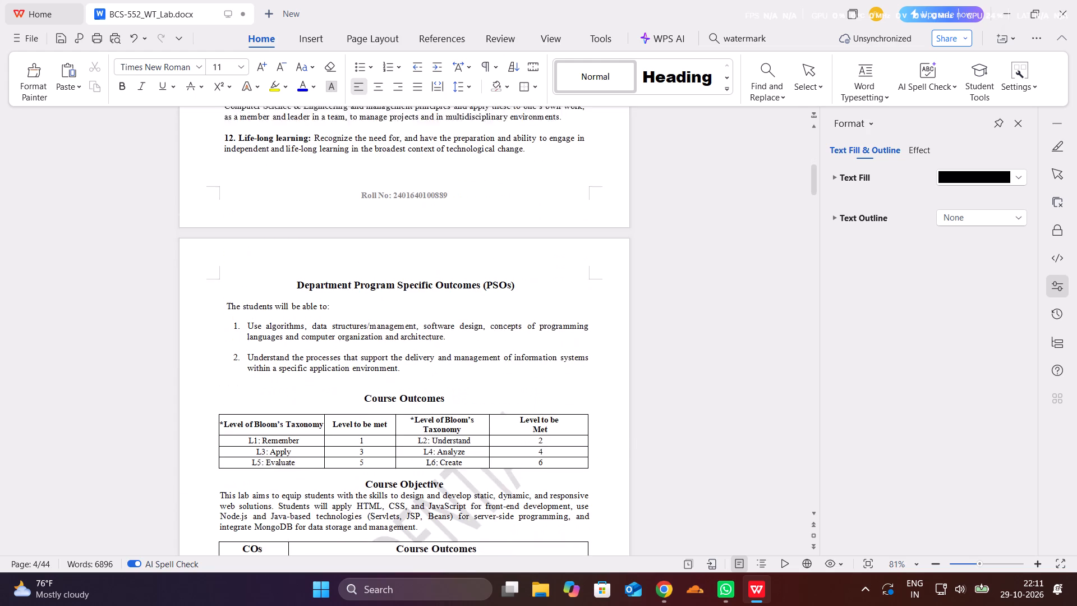
scroll(320, 300, down, 5)
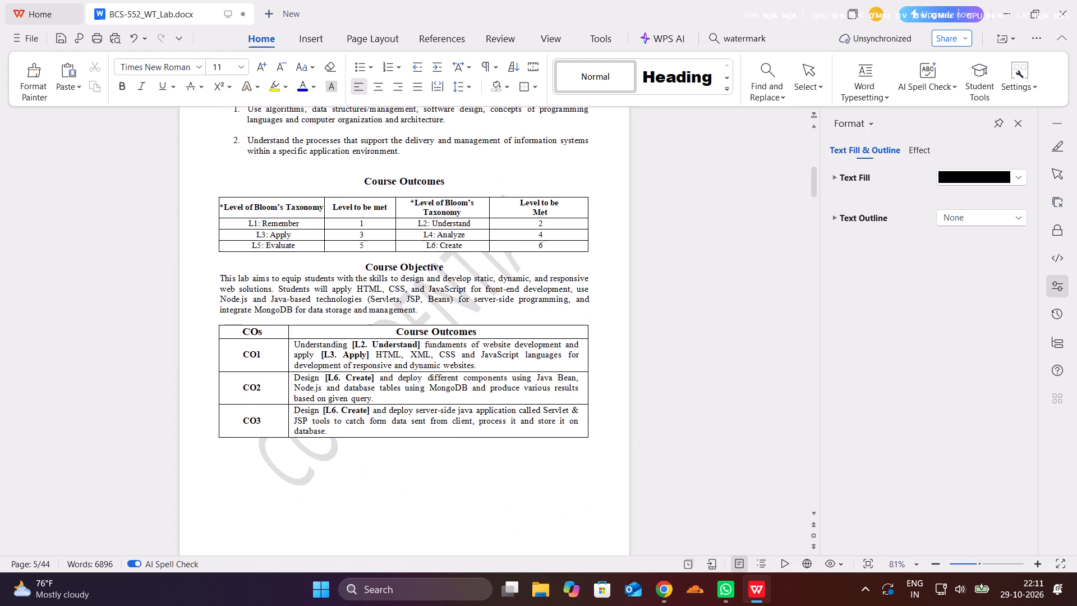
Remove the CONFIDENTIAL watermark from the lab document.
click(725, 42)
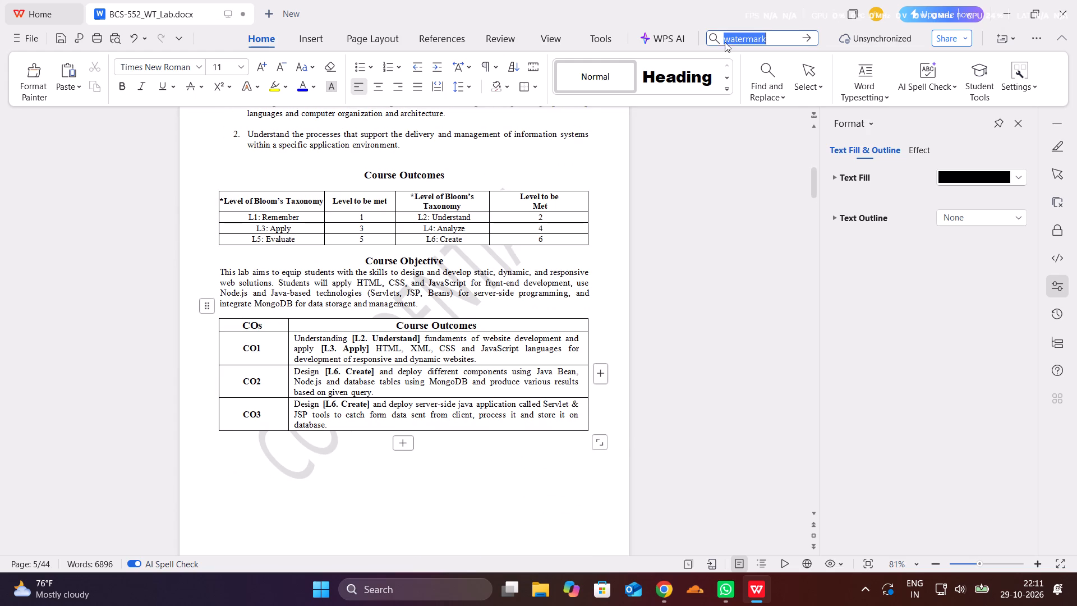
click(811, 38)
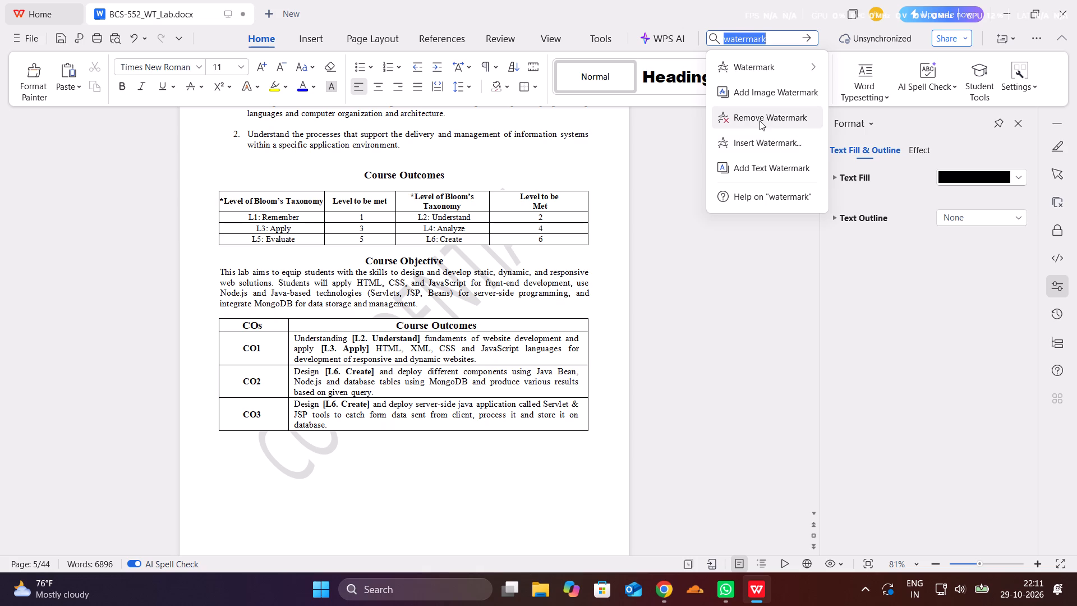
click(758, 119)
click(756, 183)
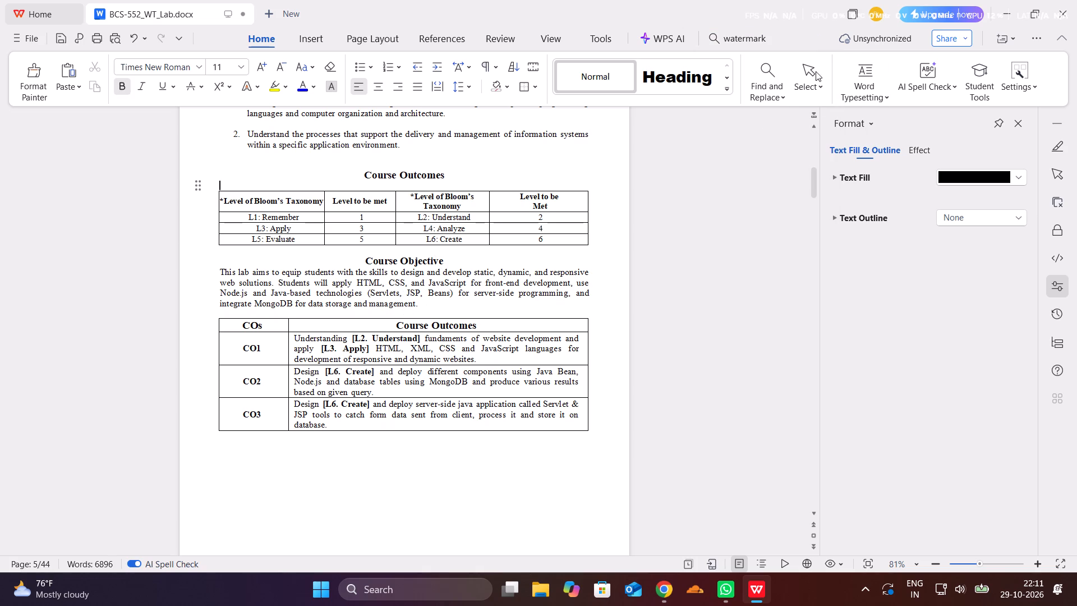
Export all 44 pages of the lab document as a Common PDF in the same directory and maximise the opened PDF.
scroll(693, 267, down, 7)
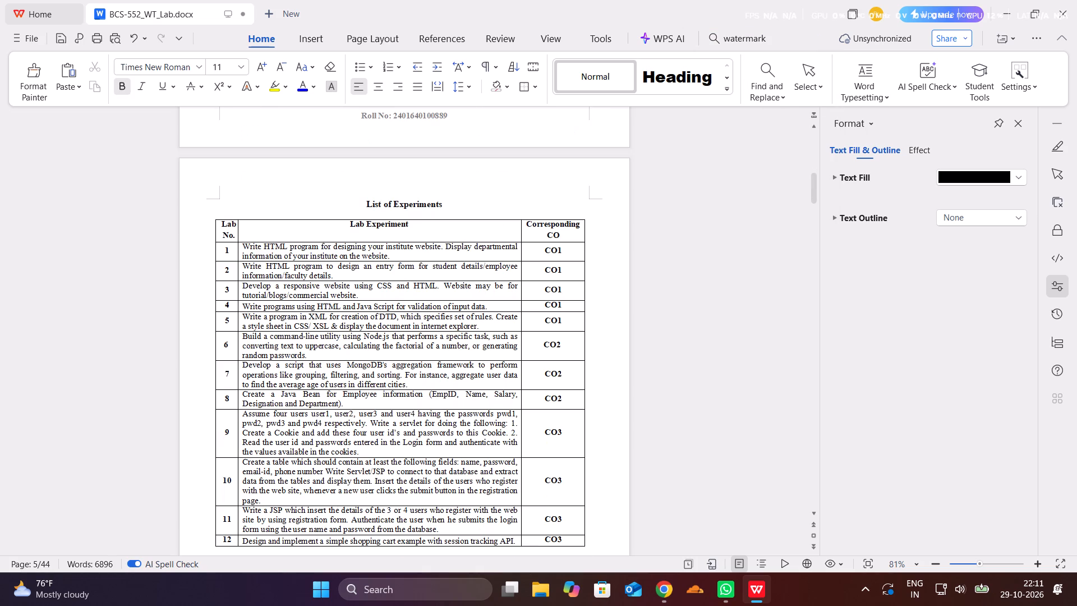
click(13, 35)
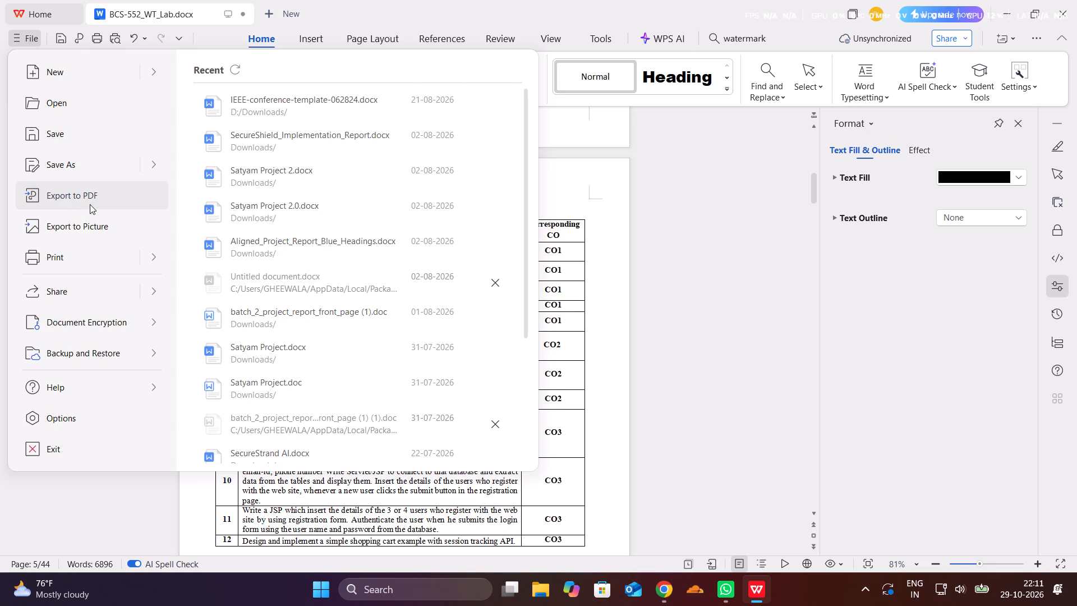
click(91, 204)
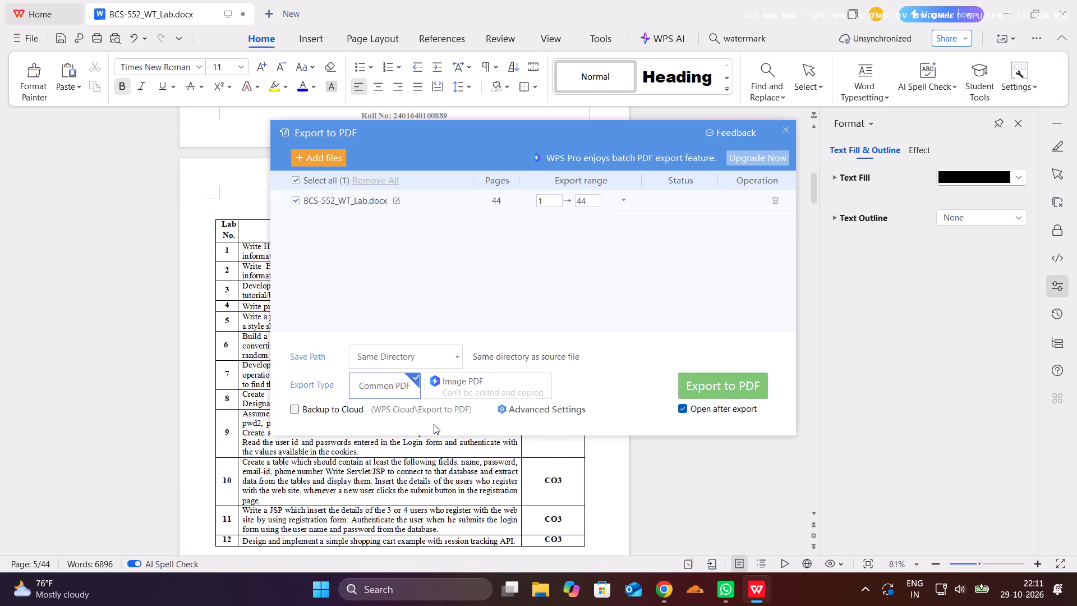
click(709, 383)
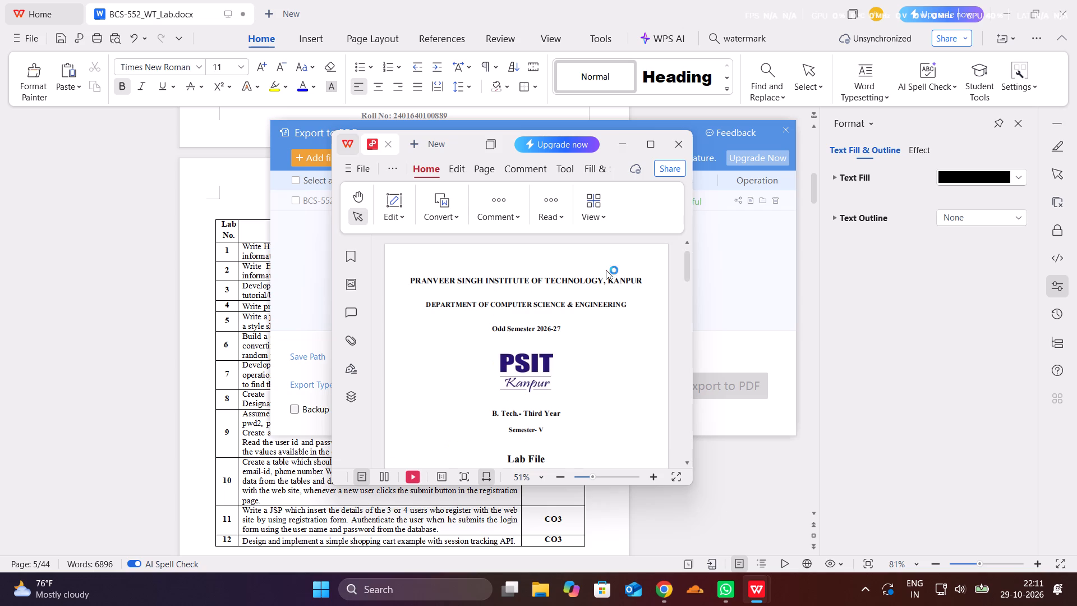
click(657, 147)
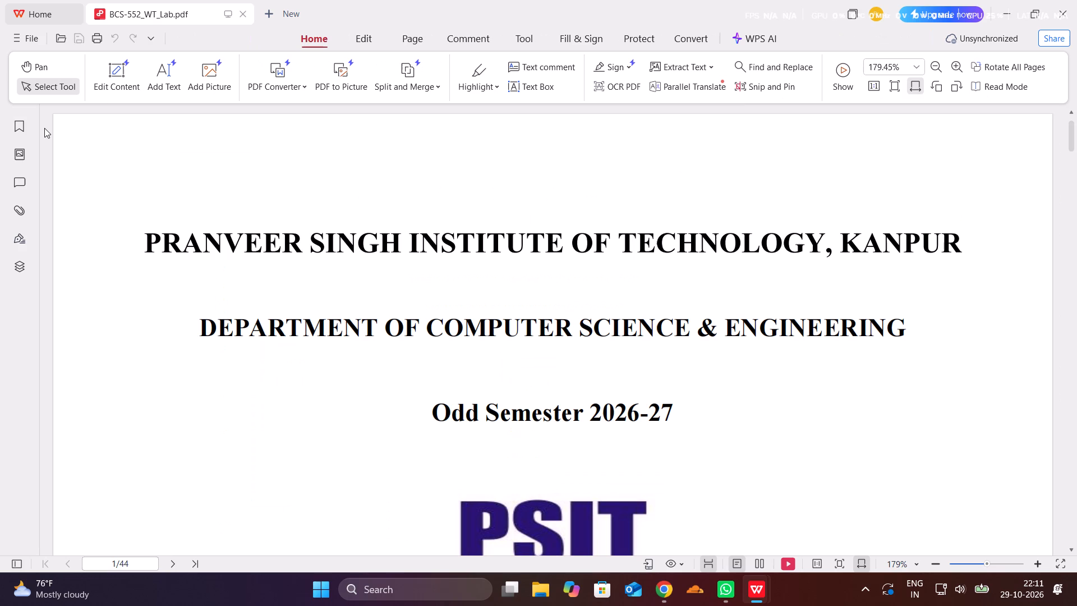
scroll(451, 396, down, 4)
scroll(35, 118, down, 8)
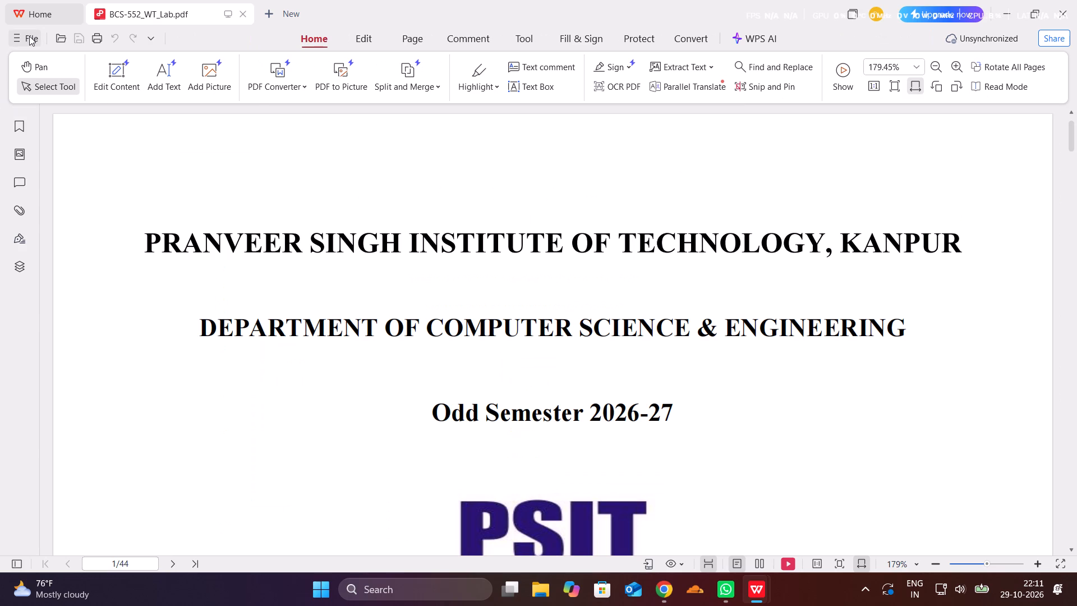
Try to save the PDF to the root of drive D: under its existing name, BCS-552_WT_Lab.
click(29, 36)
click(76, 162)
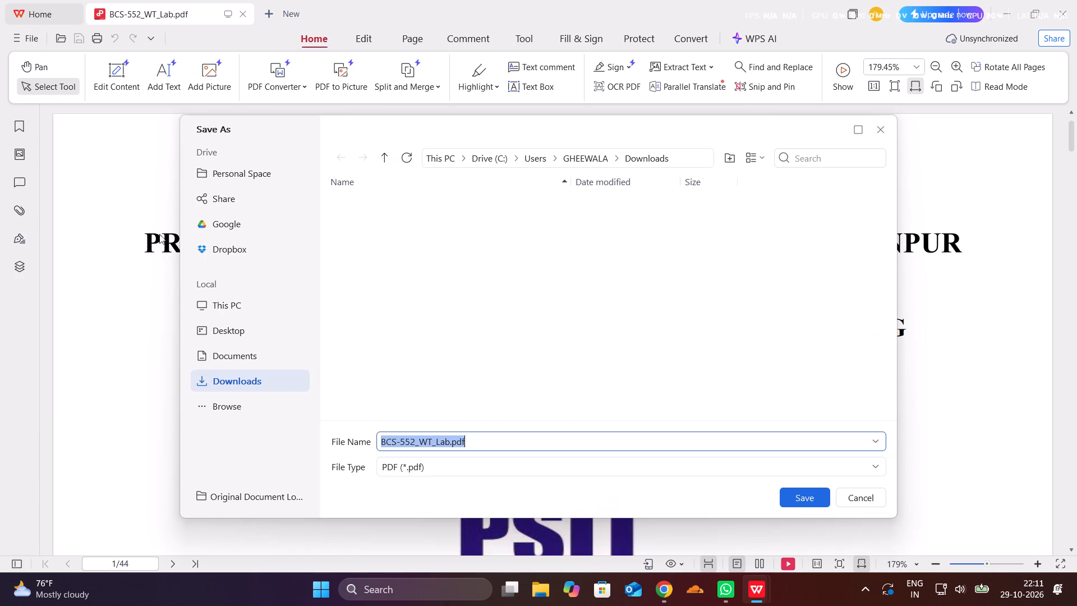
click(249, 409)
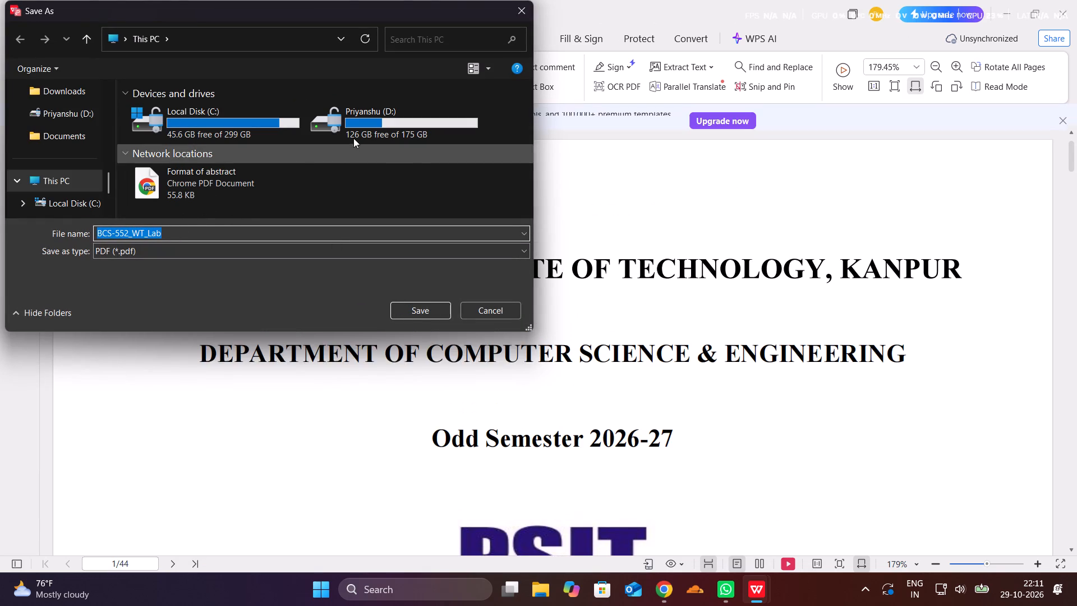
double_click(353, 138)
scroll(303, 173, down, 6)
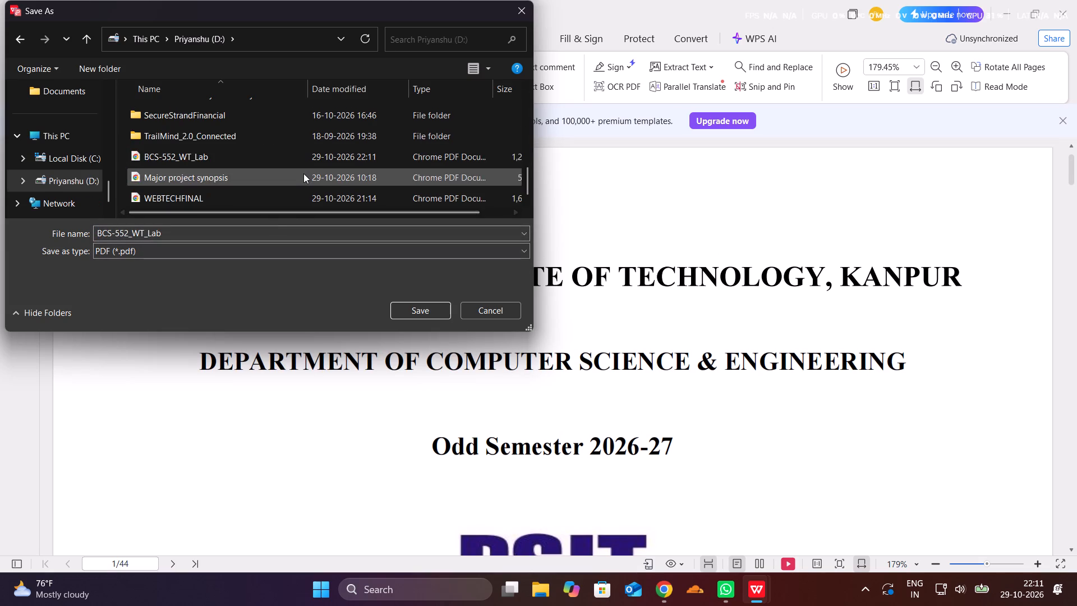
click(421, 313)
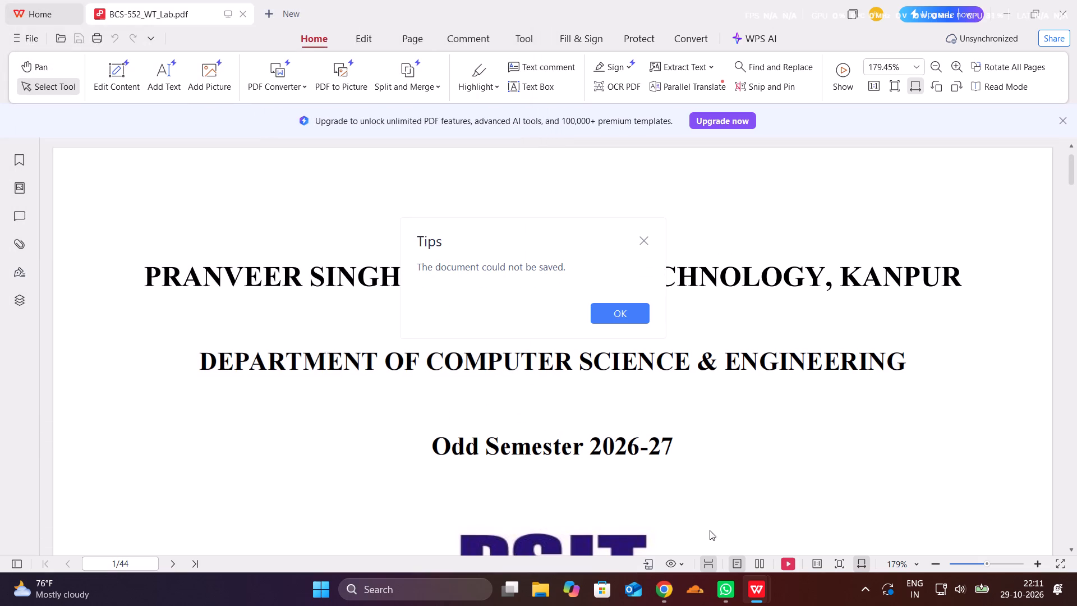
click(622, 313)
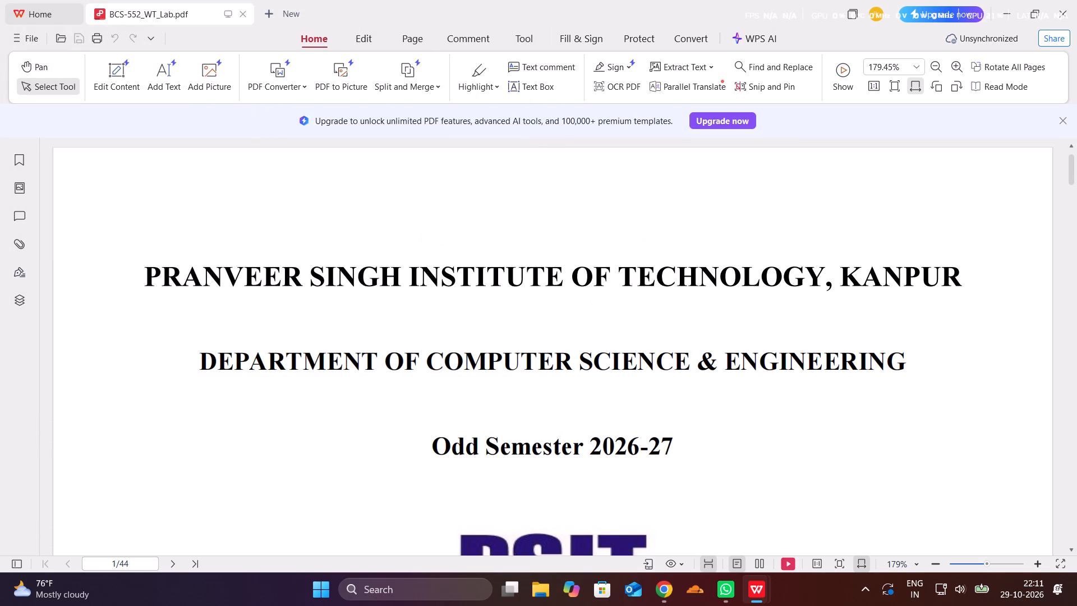
Save a copy of the PDF to the root of drive D: with the file name BCS-552_WebTech_Satyam.
click(21, 30)
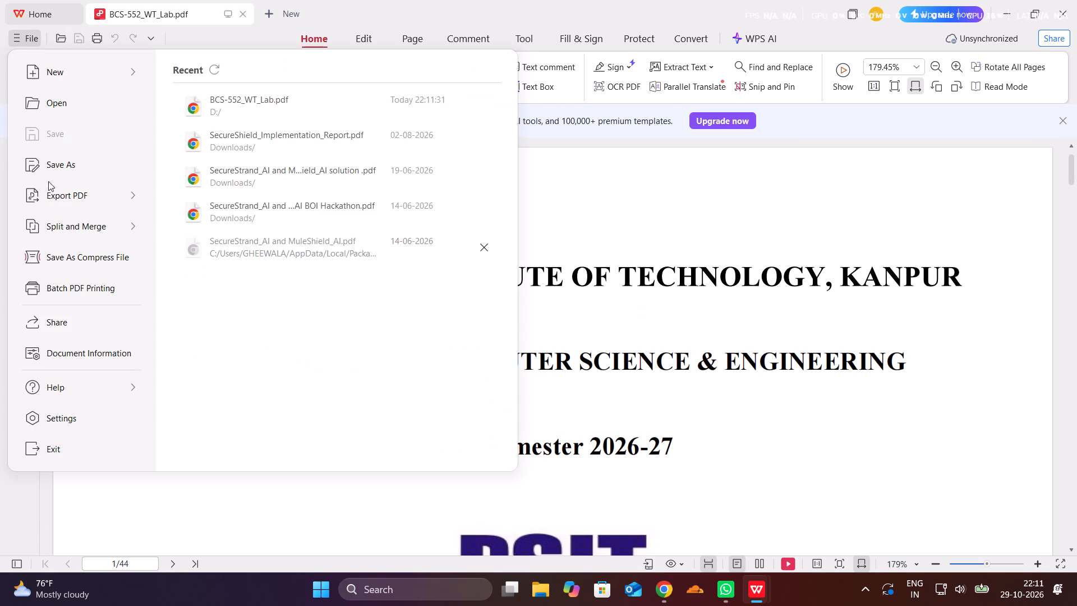
click(84, 164)
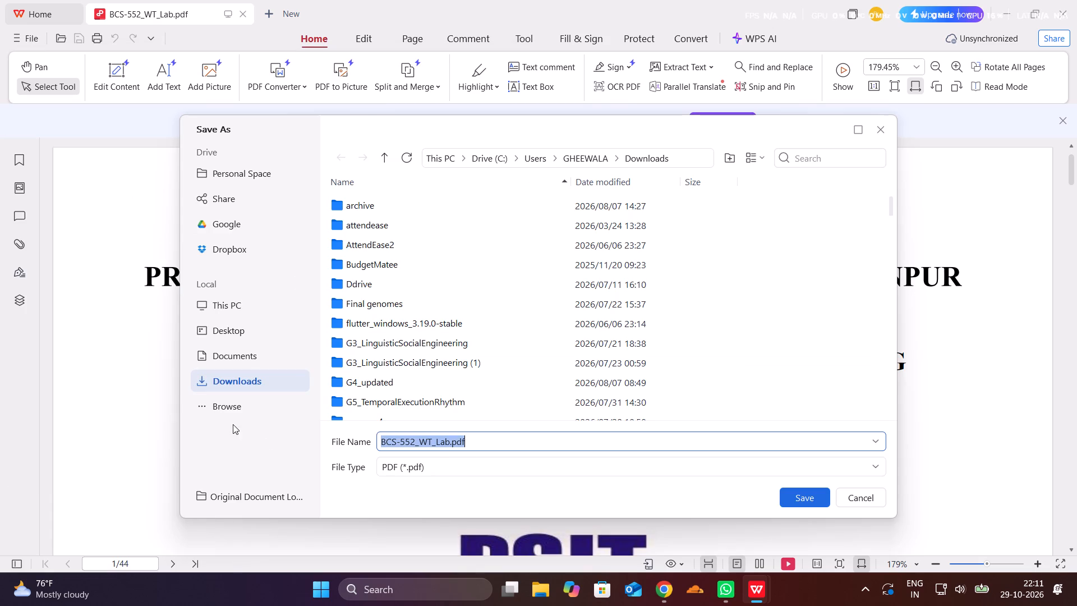
click(224, 416)
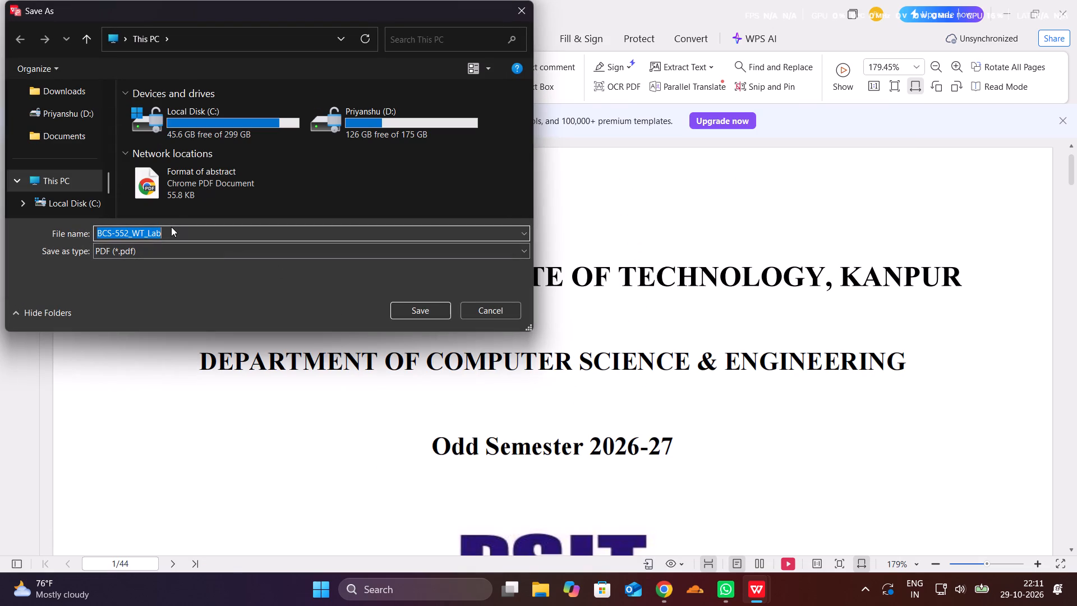
click(171, 227)
click(172, 233)
key(BackSpace)
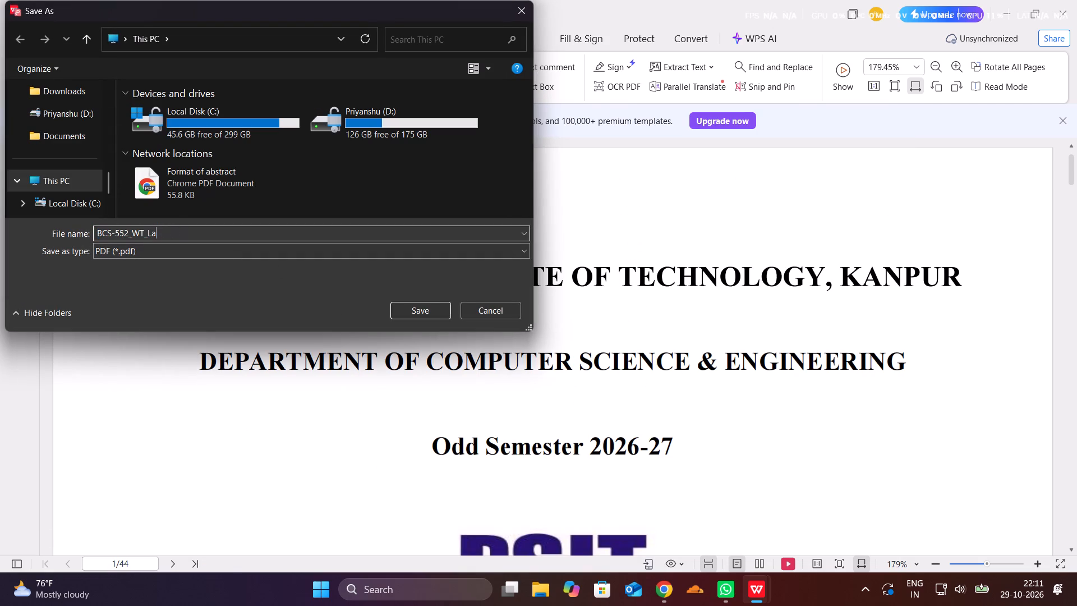
key(BackSpace)
key(BackSpace)
key(BackSpace)
key(BackSpace)
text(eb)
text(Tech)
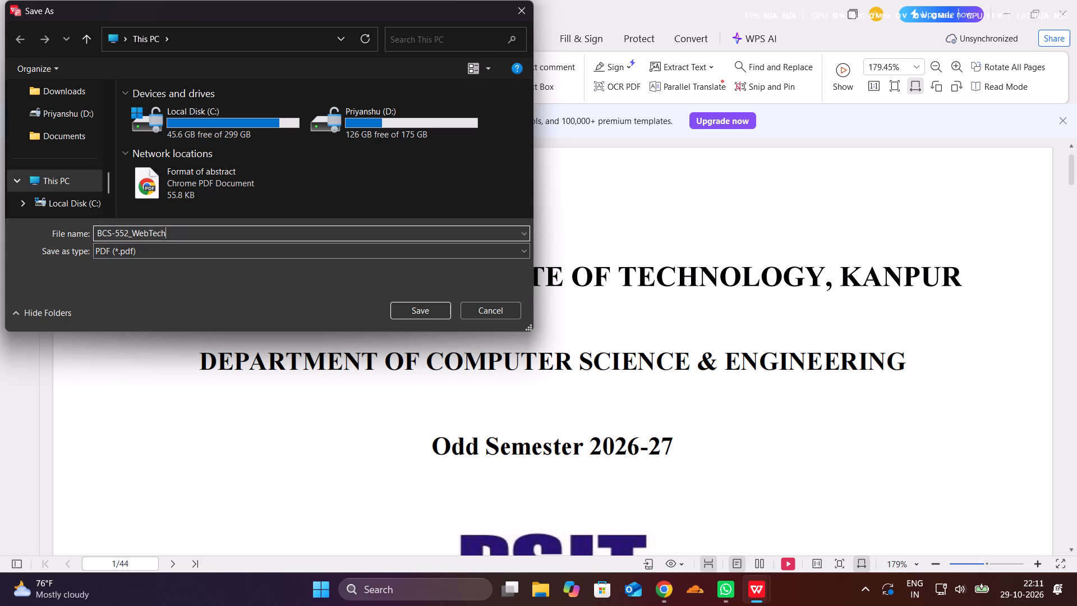
double_click(407, 114)
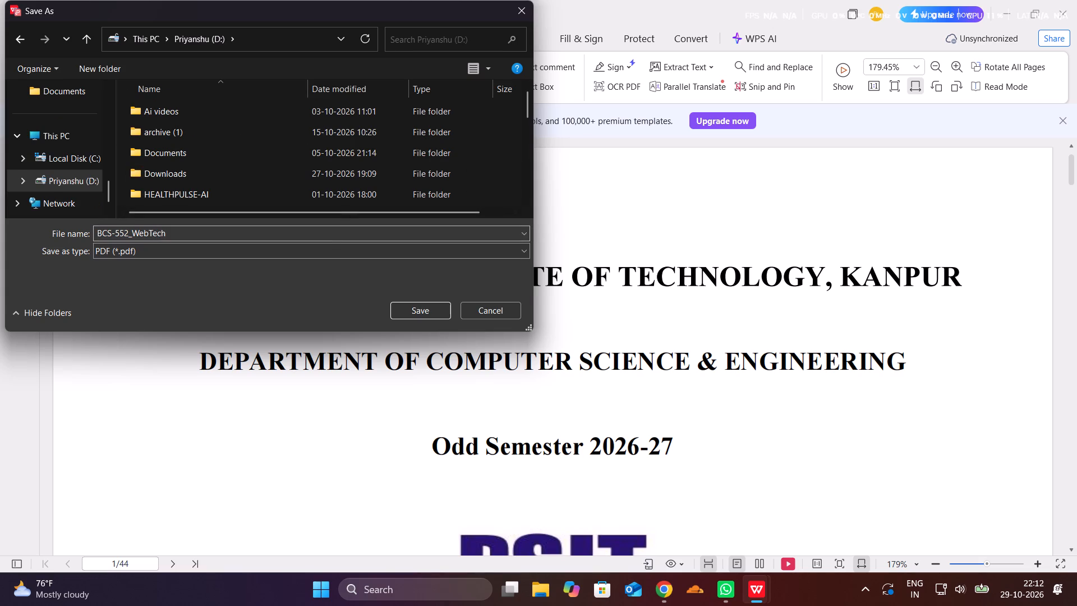
click(287, 232)
click(287, 232)
key(ctrl+minus)
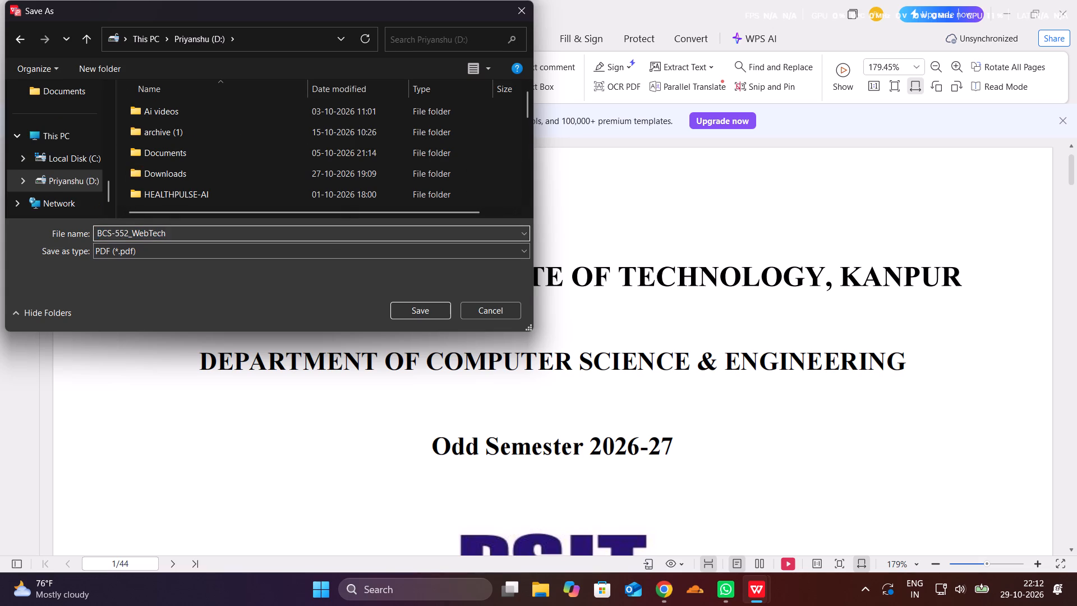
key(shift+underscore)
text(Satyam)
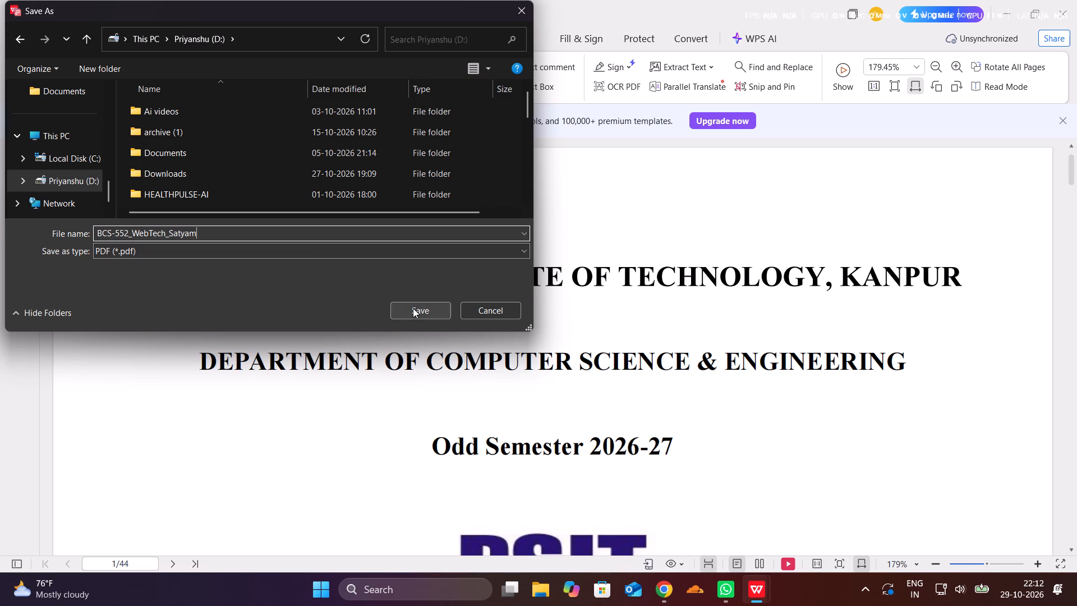
click(413, 308)
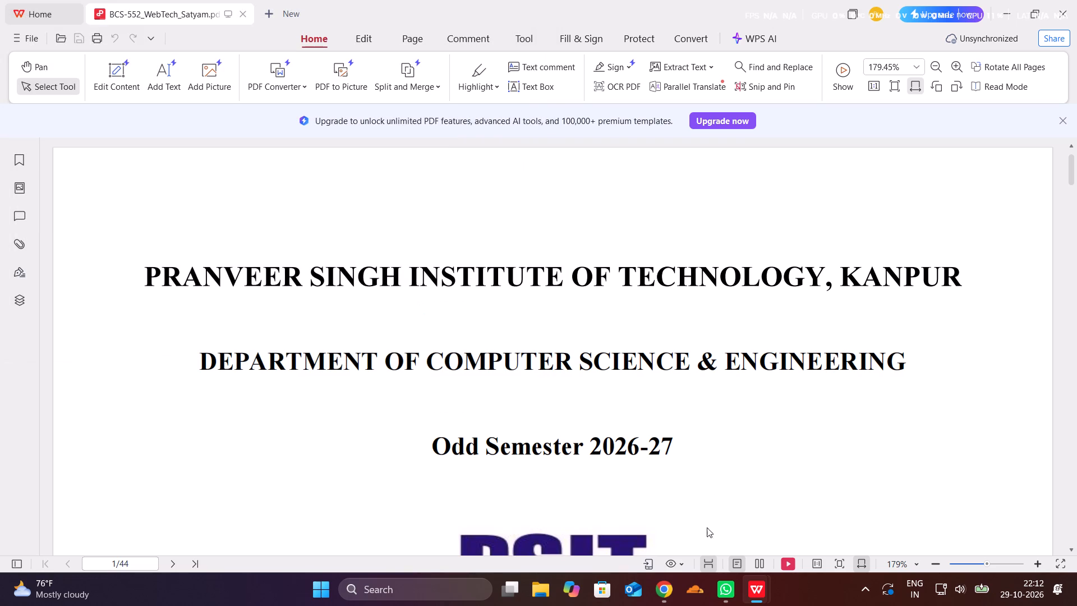
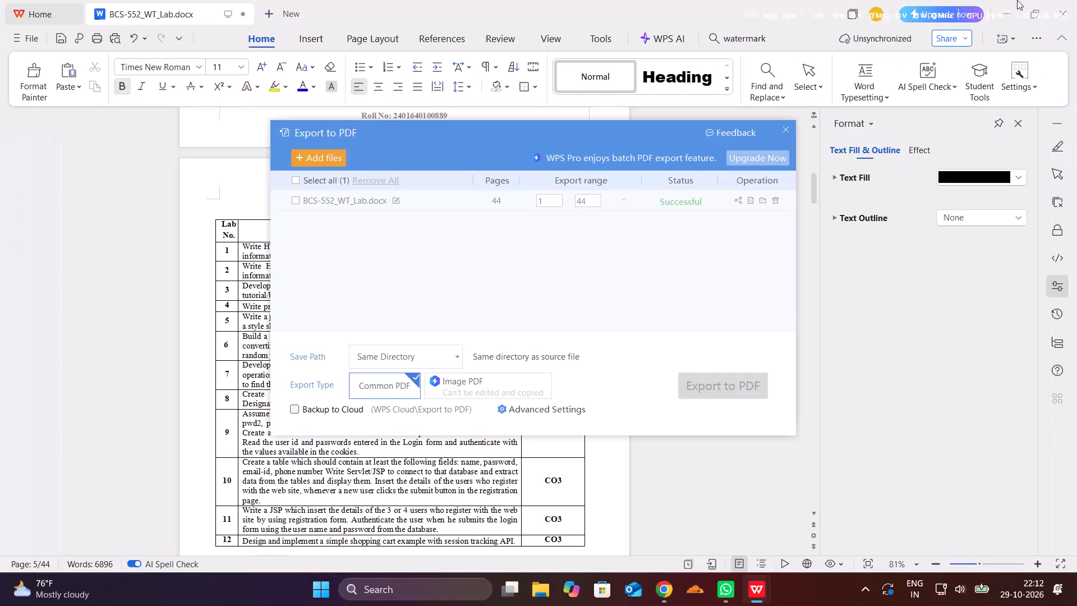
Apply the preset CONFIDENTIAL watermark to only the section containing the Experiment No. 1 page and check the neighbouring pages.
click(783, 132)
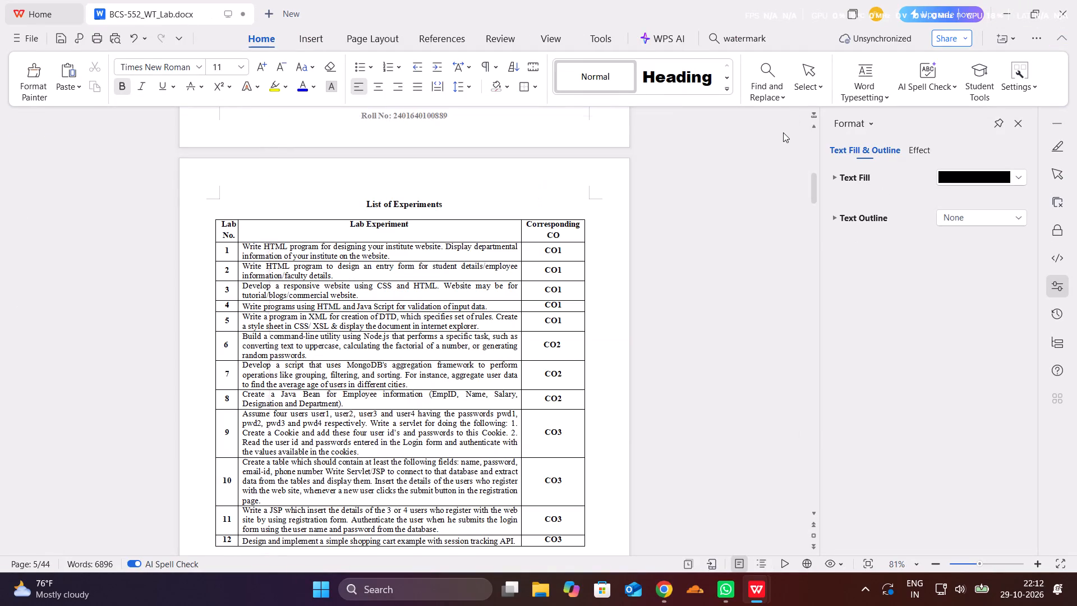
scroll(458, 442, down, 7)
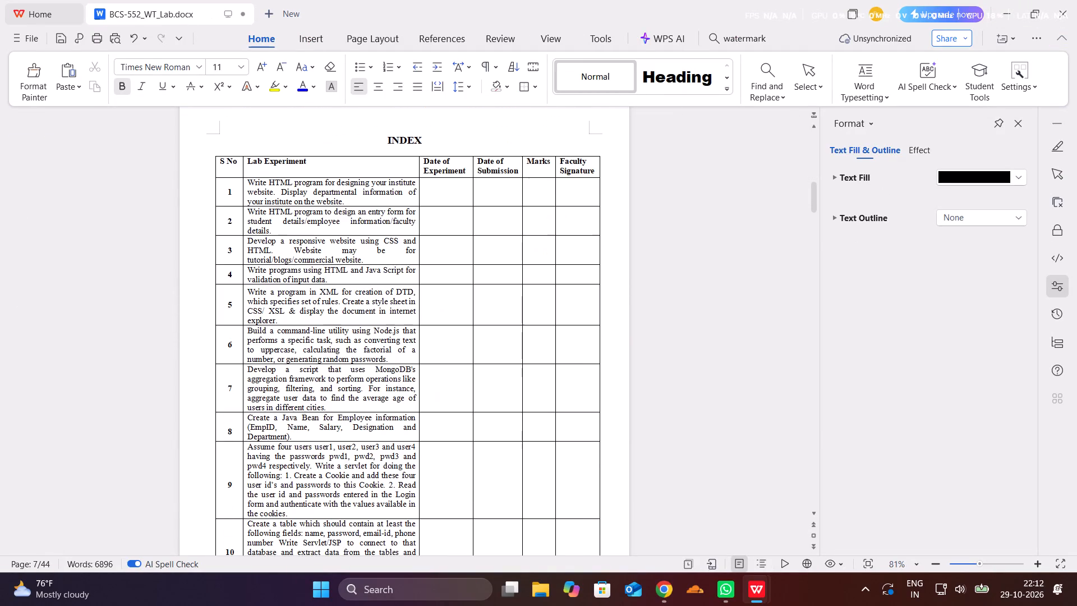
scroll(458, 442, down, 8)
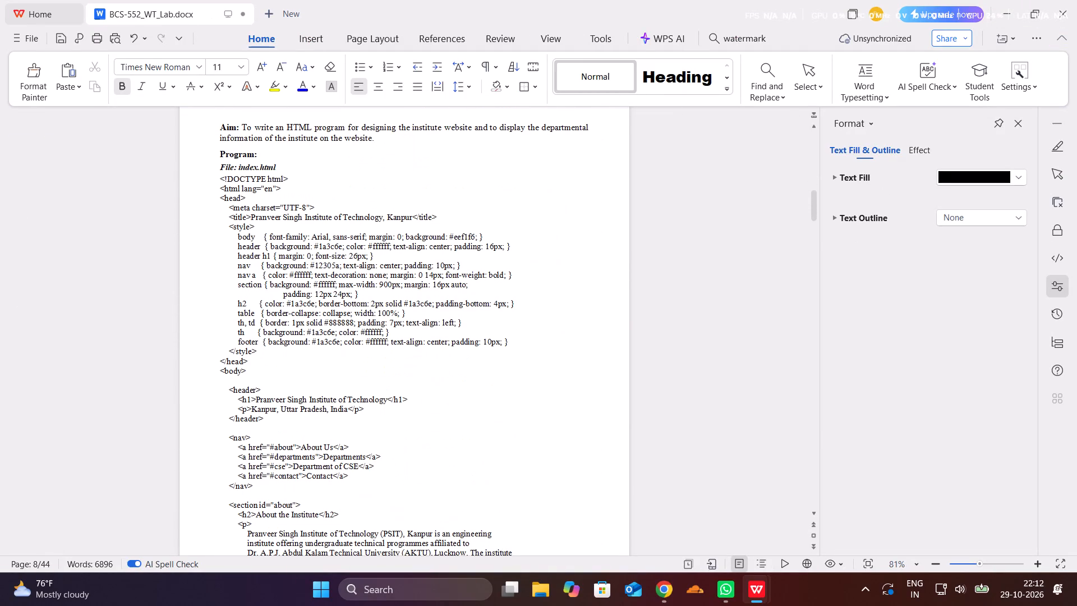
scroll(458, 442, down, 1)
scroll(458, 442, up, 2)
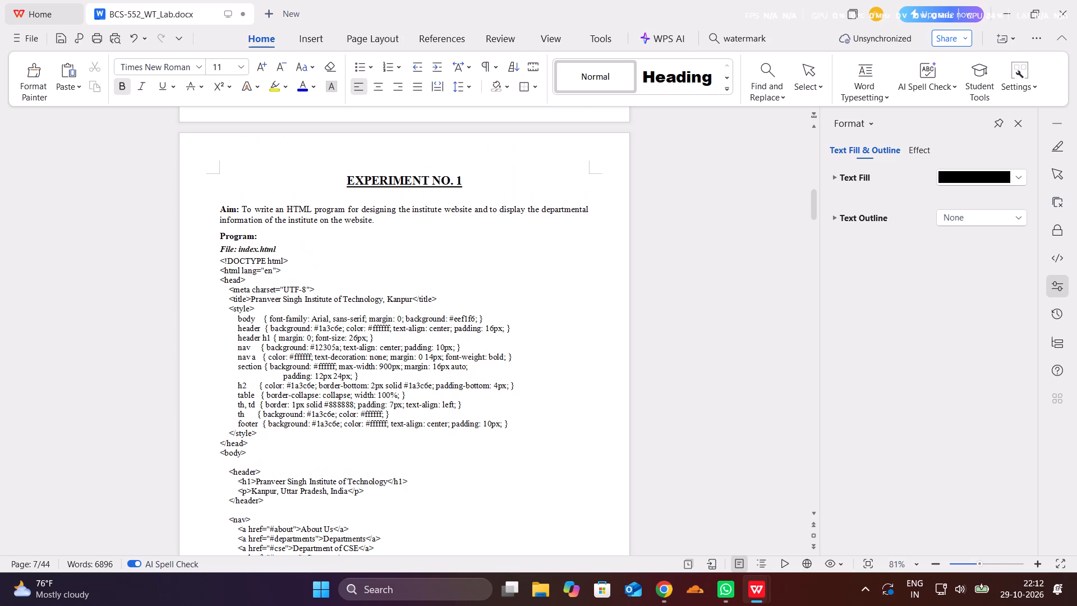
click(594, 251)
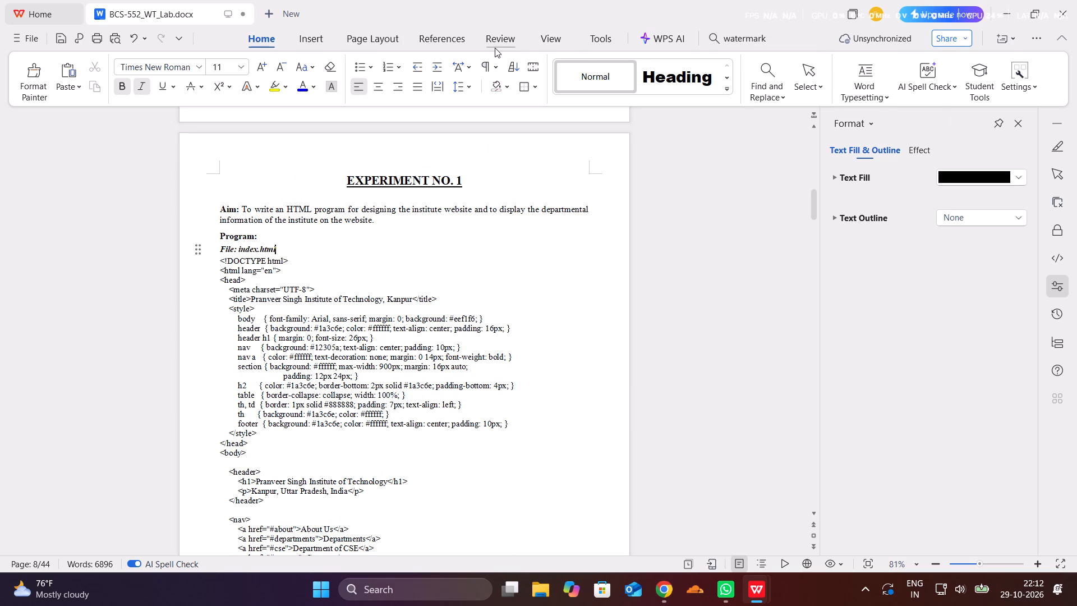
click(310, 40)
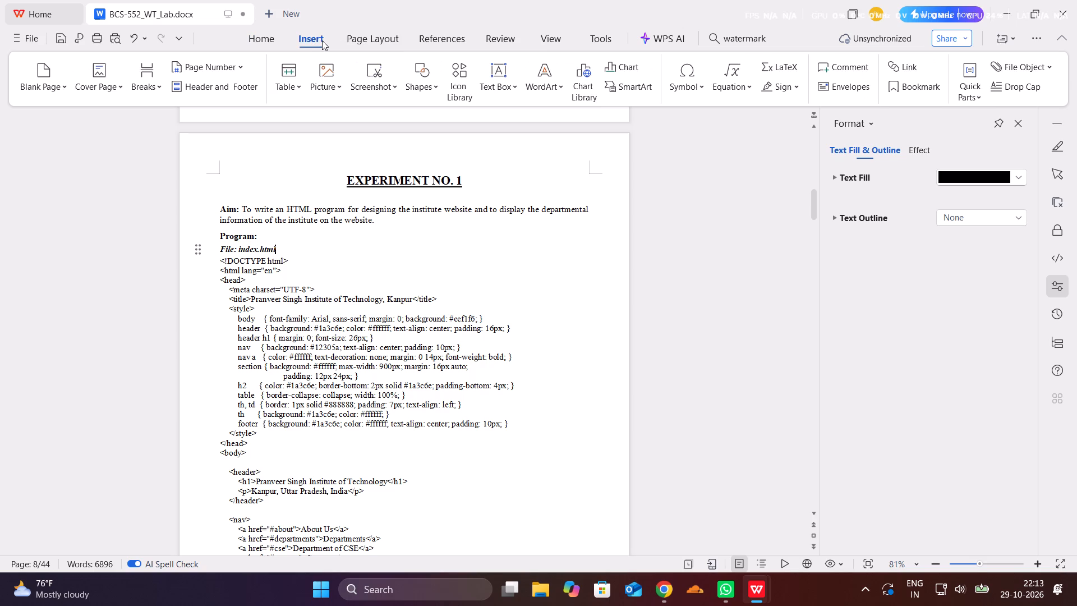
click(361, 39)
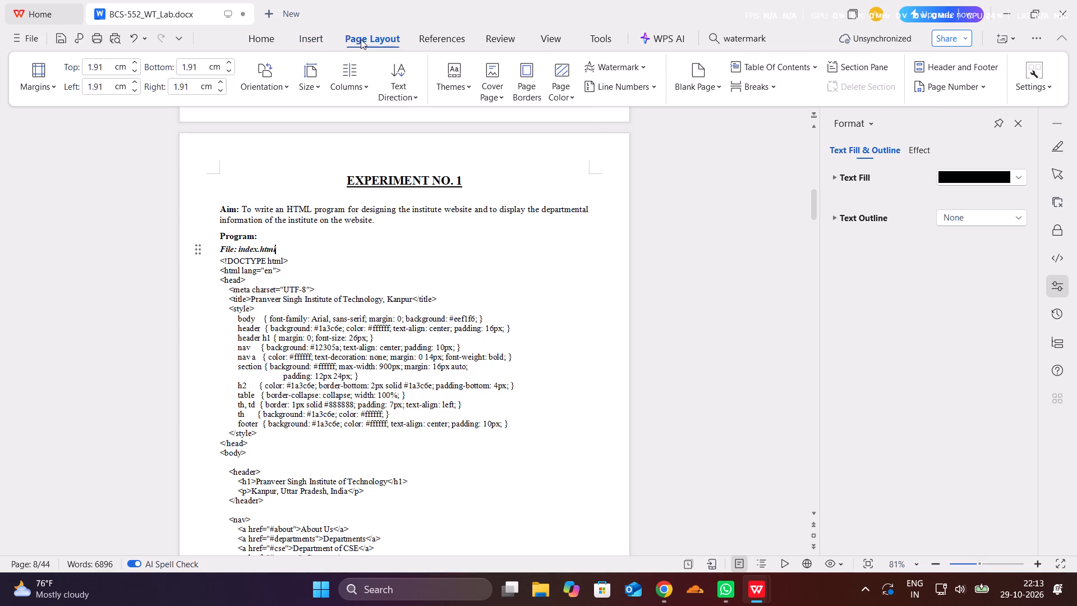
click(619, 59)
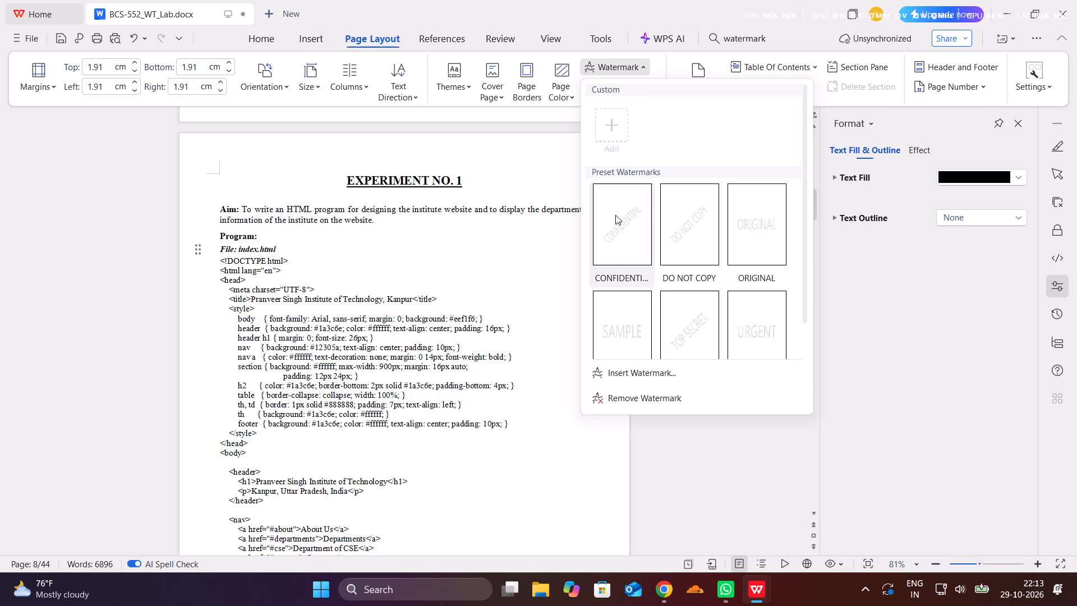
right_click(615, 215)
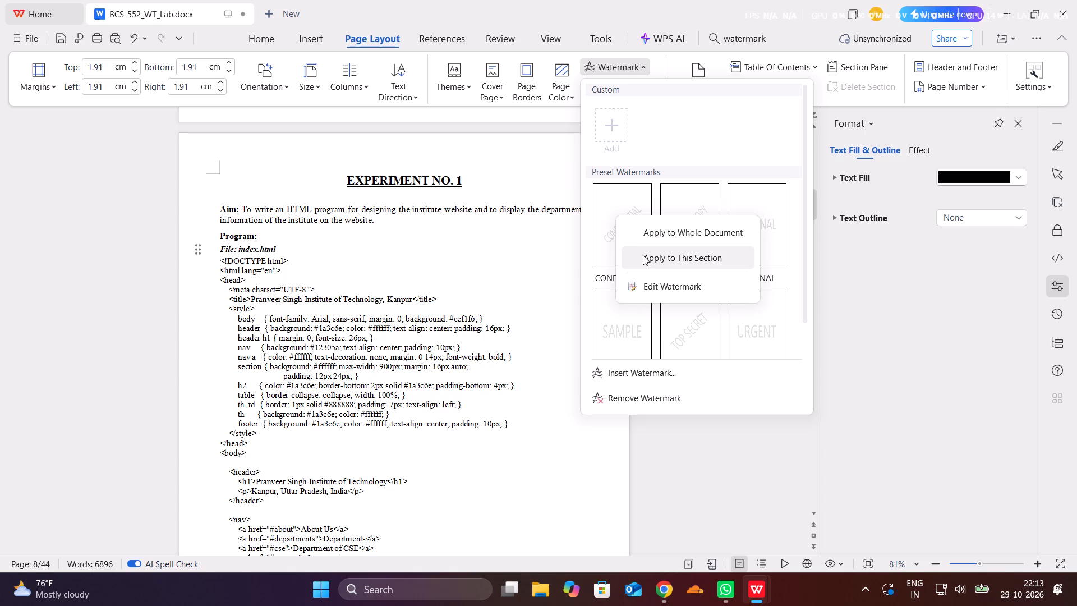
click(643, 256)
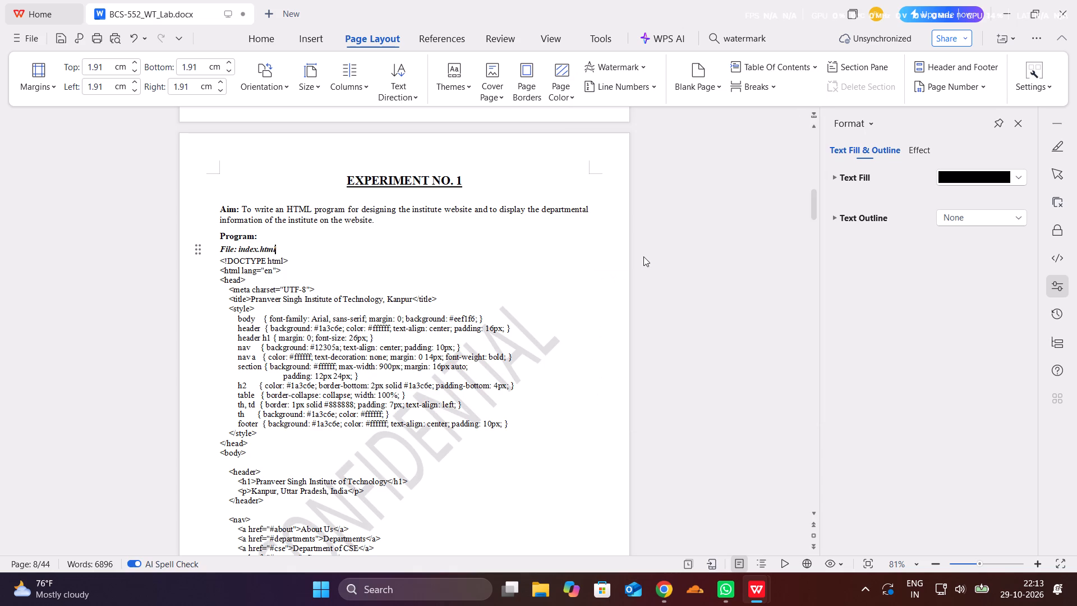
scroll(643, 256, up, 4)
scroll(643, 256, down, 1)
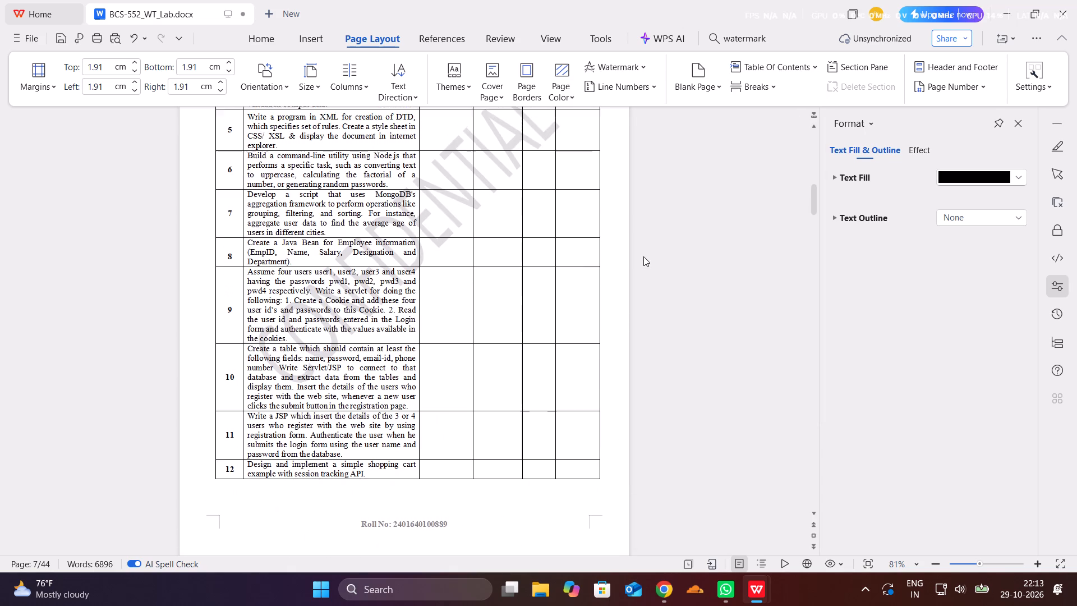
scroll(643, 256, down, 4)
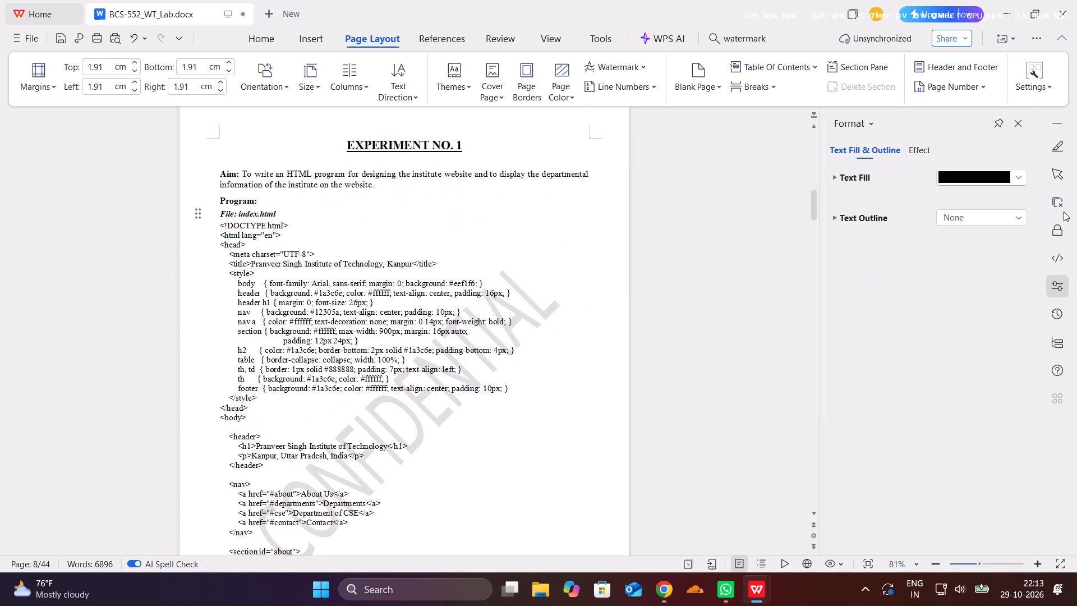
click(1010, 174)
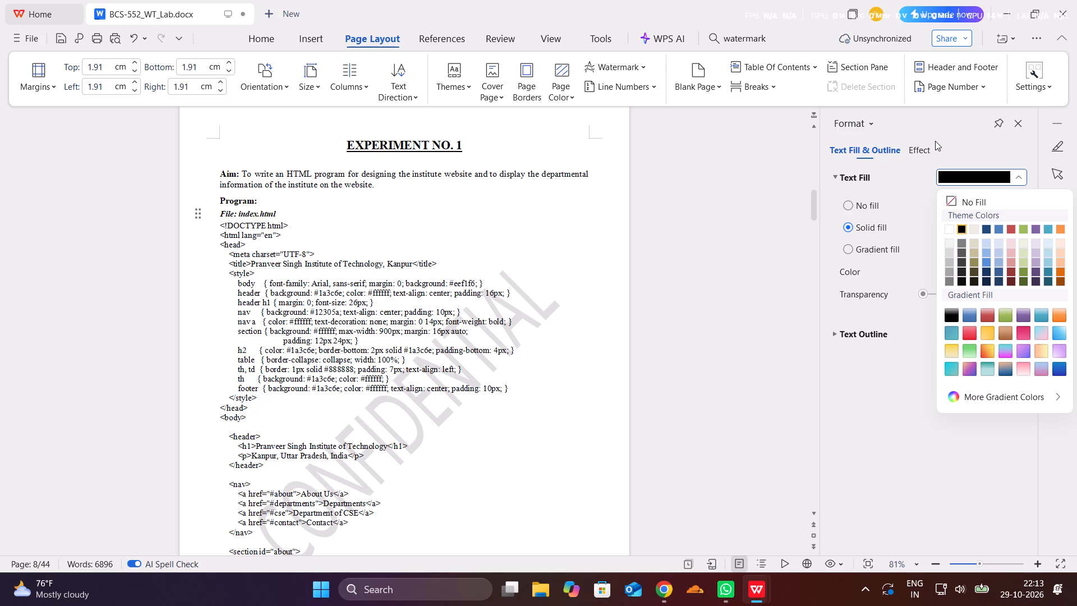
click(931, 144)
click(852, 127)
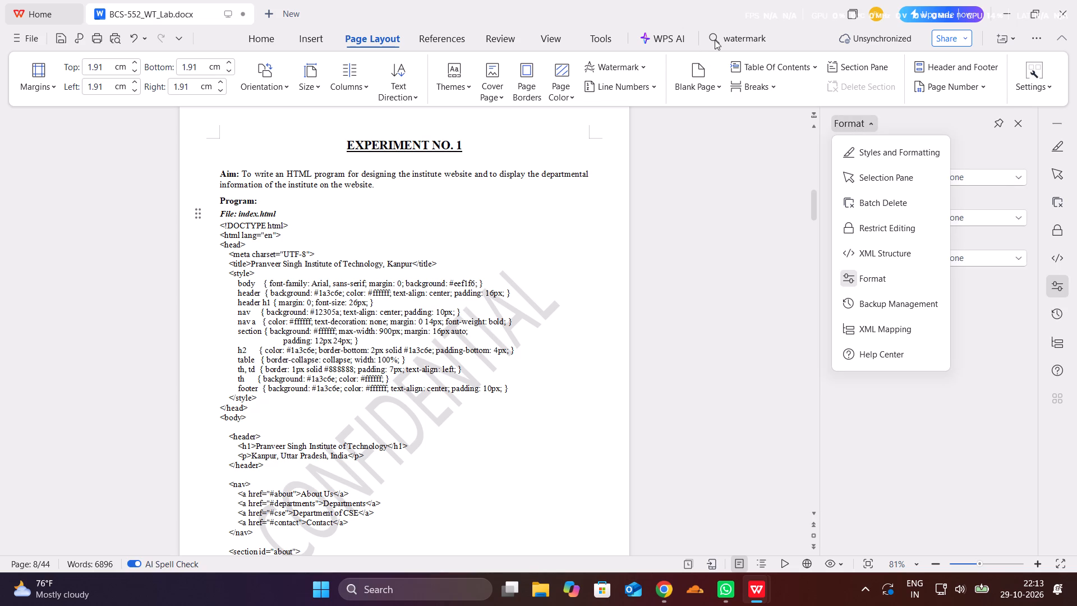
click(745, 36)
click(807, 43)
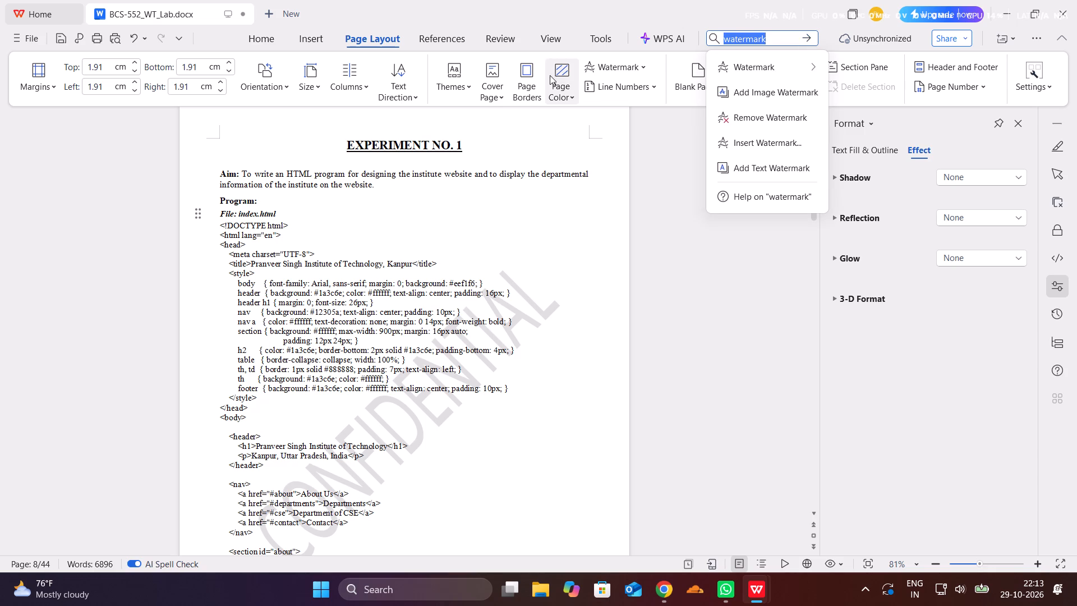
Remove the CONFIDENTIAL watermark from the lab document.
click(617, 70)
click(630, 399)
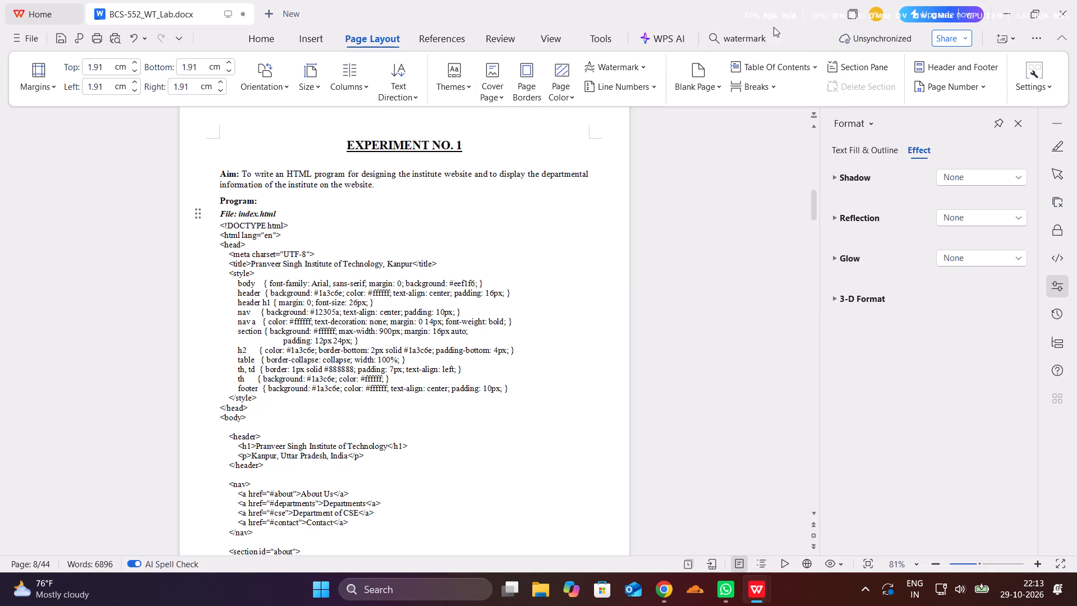
Set up a custom text watermark for the lab document using the student's roll number as its text.
click(738, 34)
click(811, 36)
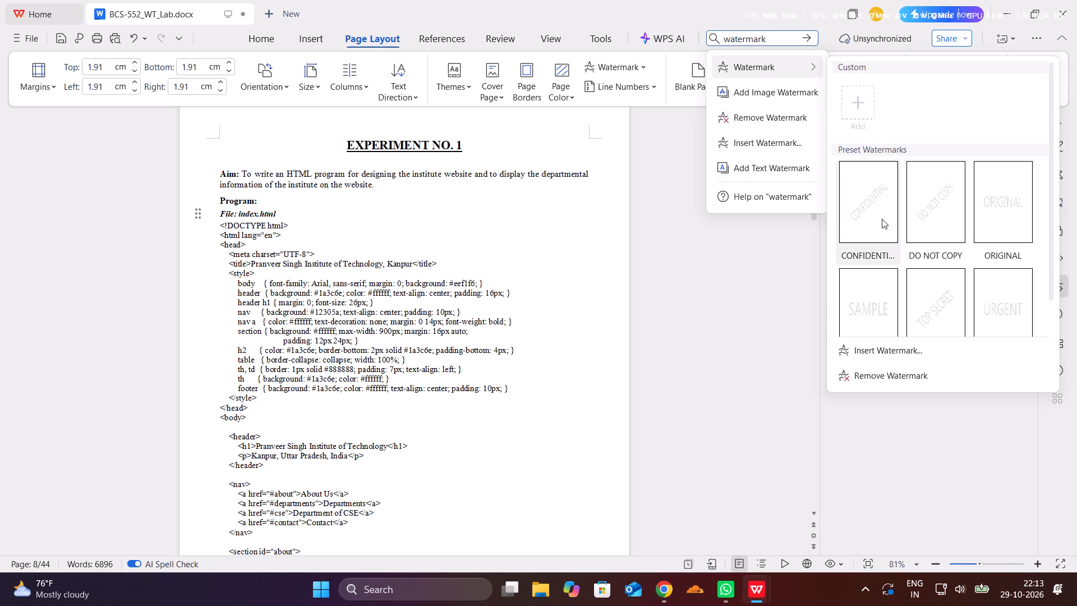
scroll(882, 219, down, 1)
click(895, 355)
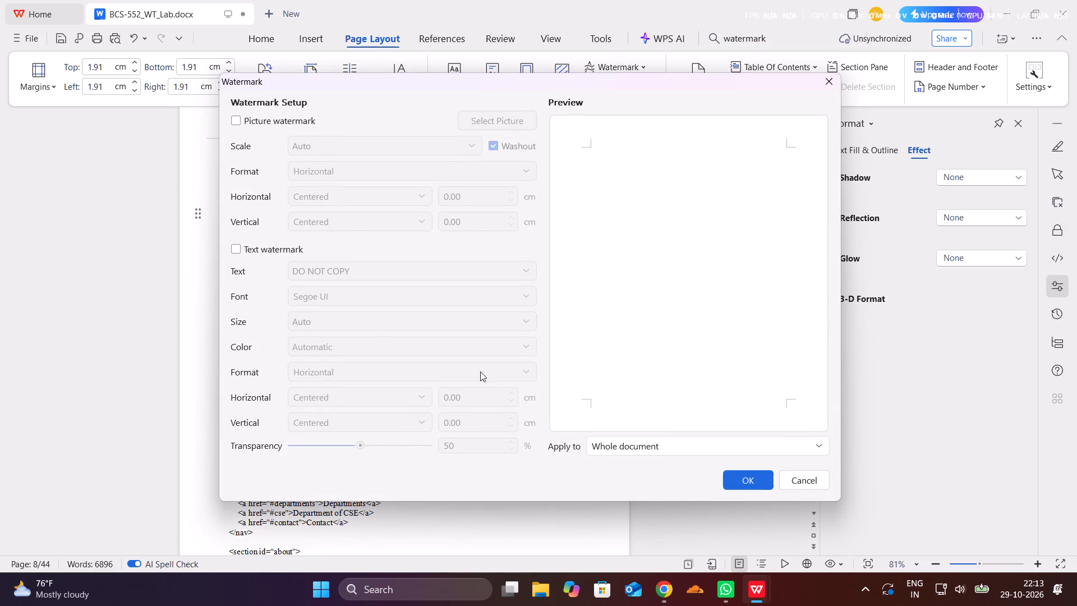
click(236, 254)
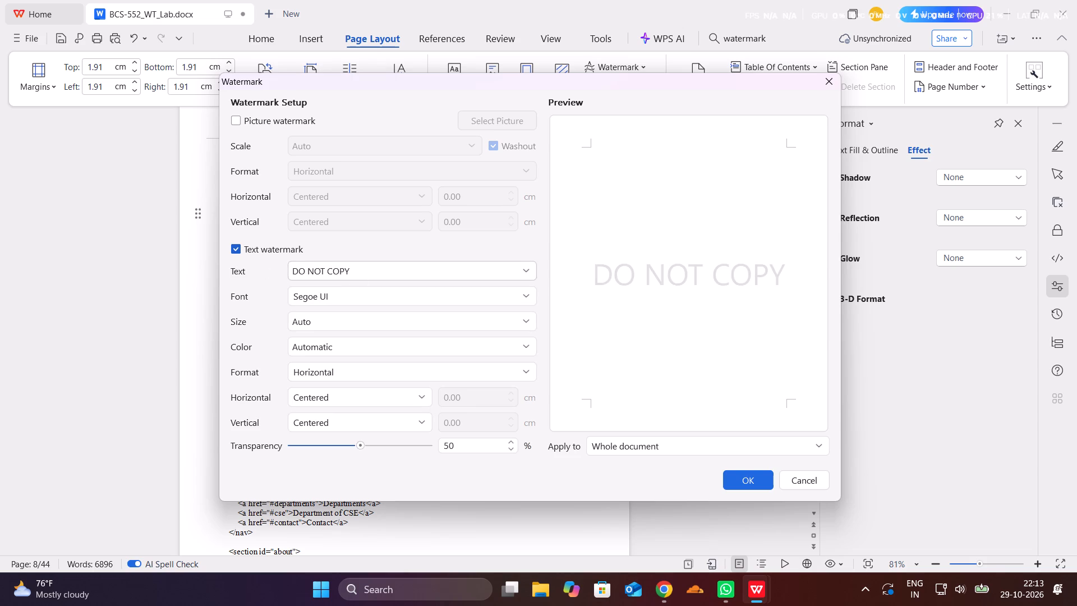
click(386, 274)
key(BackSpace)
key(BackSpace)
key(BackSpace)
key(BackSpace)
key(BackSpace)
key(BackSpace)
key(BackSpace)
key(BackSpace)
key(BackSpace)
key(BackSpace)
key(BackSpace)
key(BackSpace)
key(BackSpace)
key(BackSpace)
key(BackSpace)
key(BackSpace)
key(BackSpace)
key(BackSpace)
key(BackSpace)
key(BackSpace)
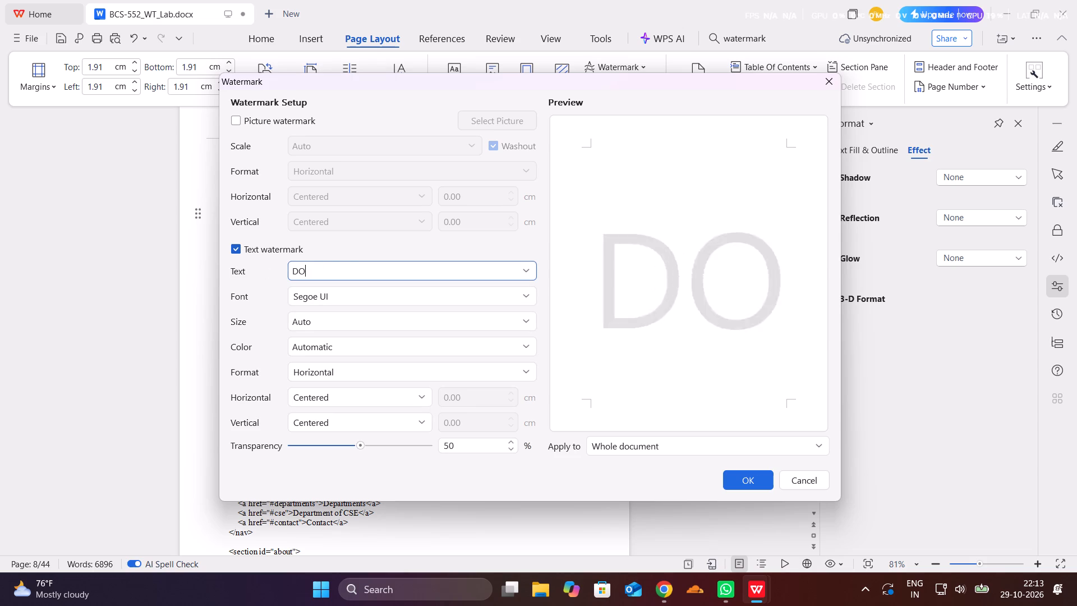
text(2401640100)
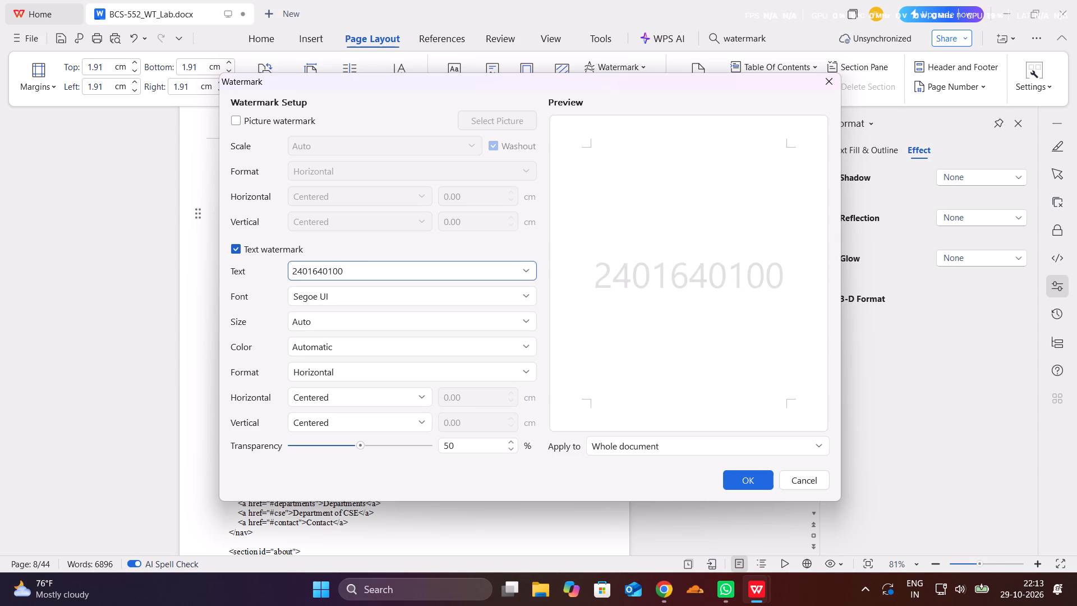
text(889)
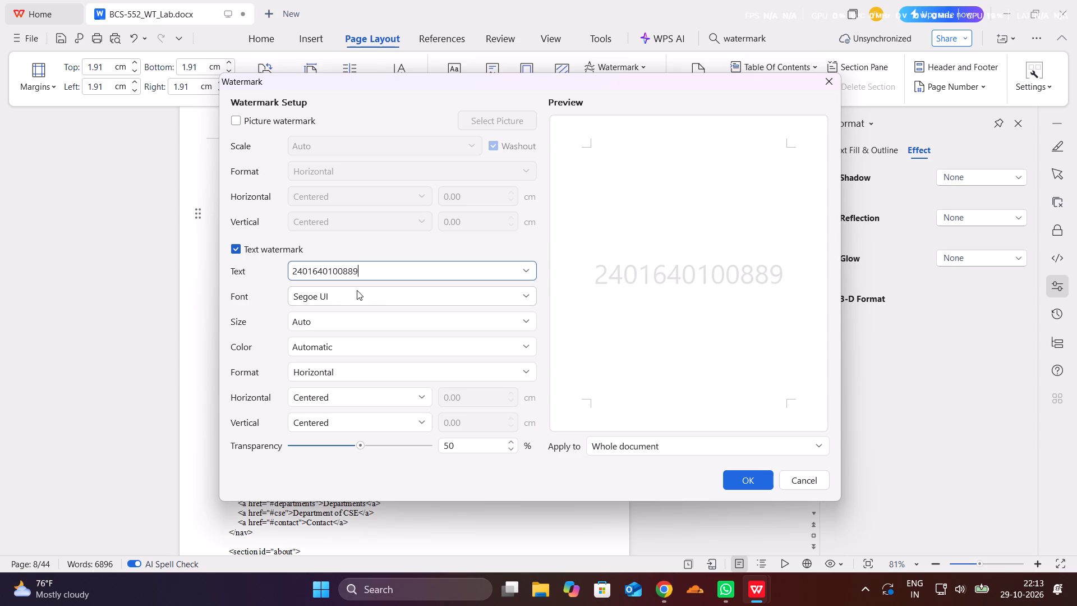
Set the text watermark's font to Calibri and its format to Diagonal.
click(355, 293)
scroll(355, 380, up, 3)
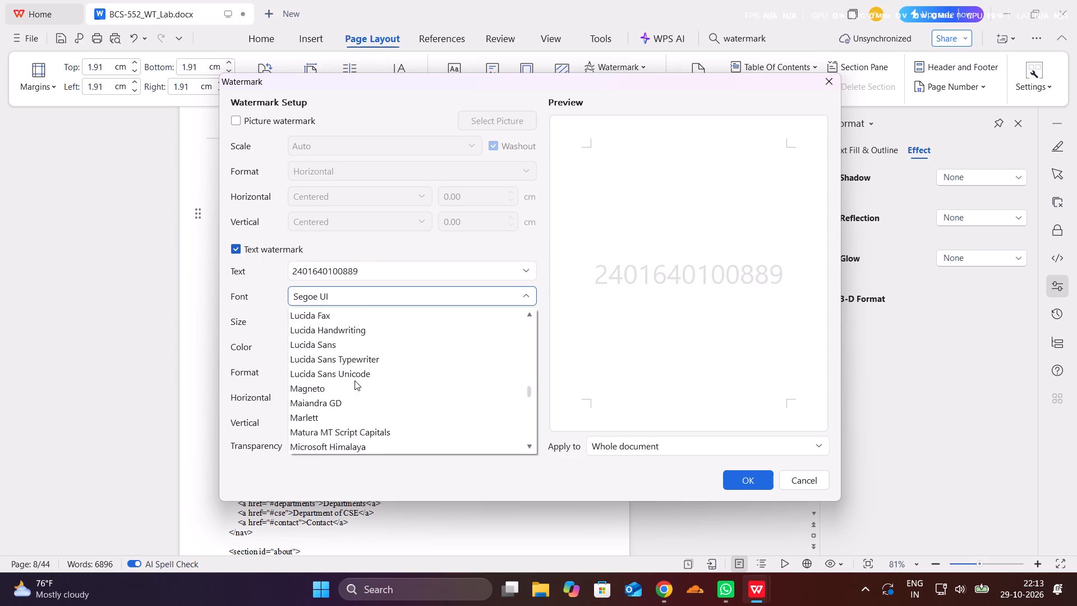
scroll(355, 380, up, 8)
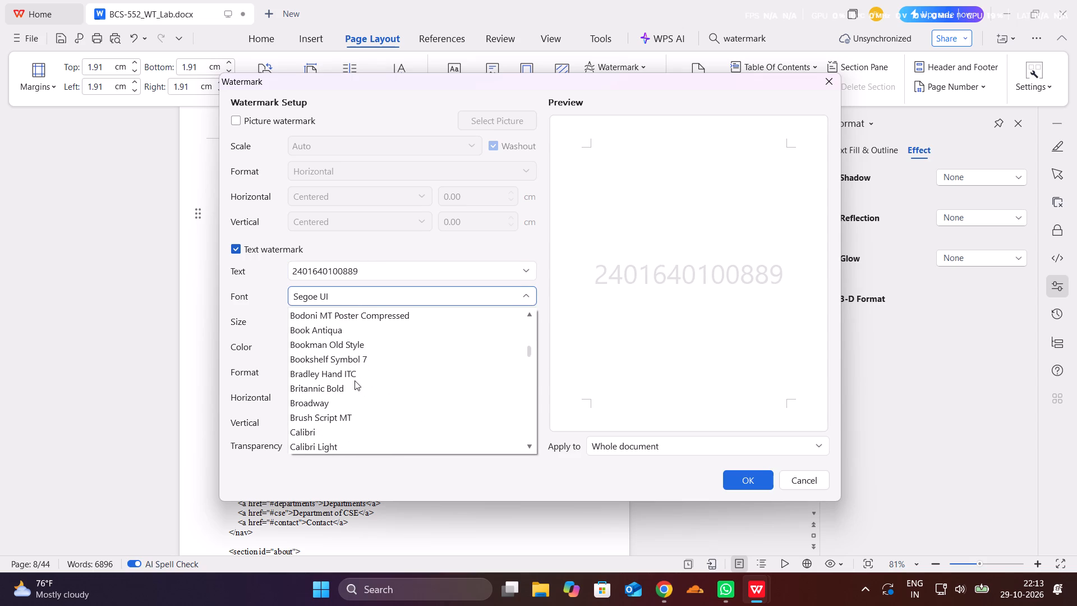
scroll(356, 377, down, 1)
click(304, 389)
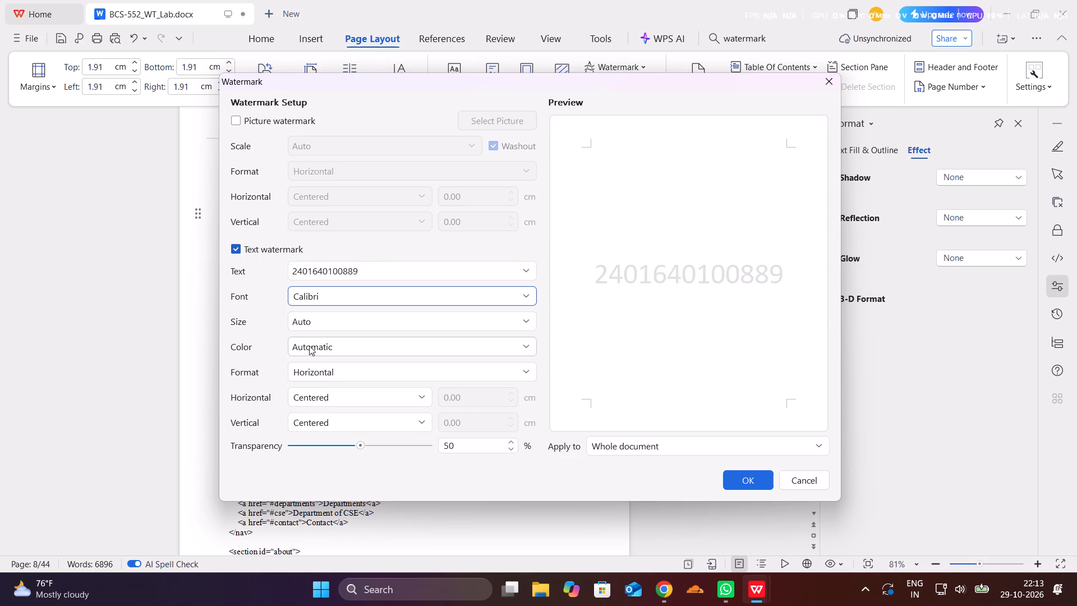
click(334, 378)
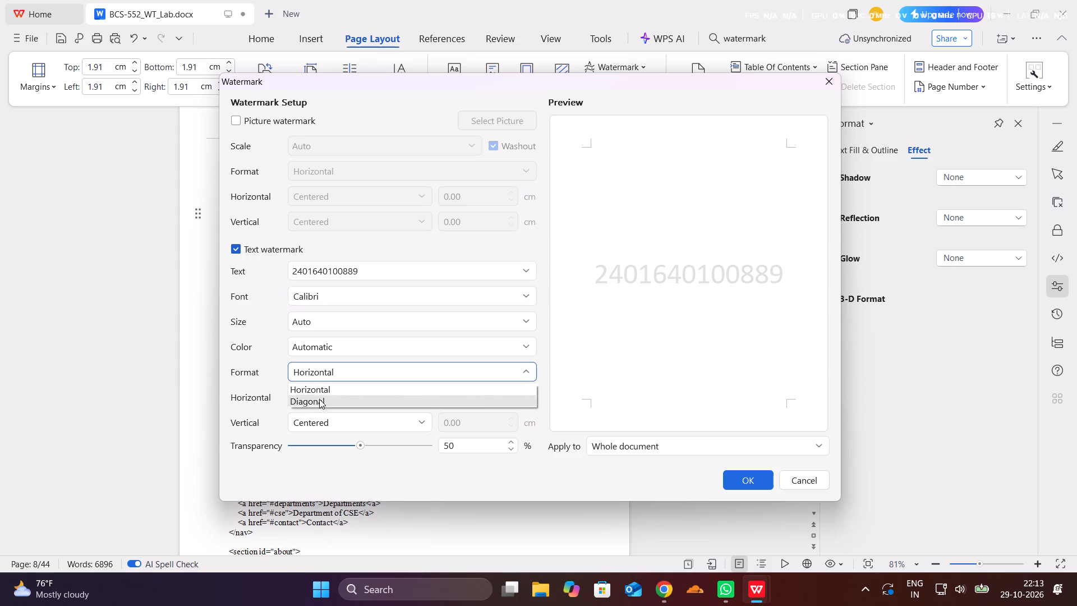
click(314, 405)
Adjust the text watermark's transparency to 55%, leaving the picture watermark disabled.
drag(362, 449, 382, 450)
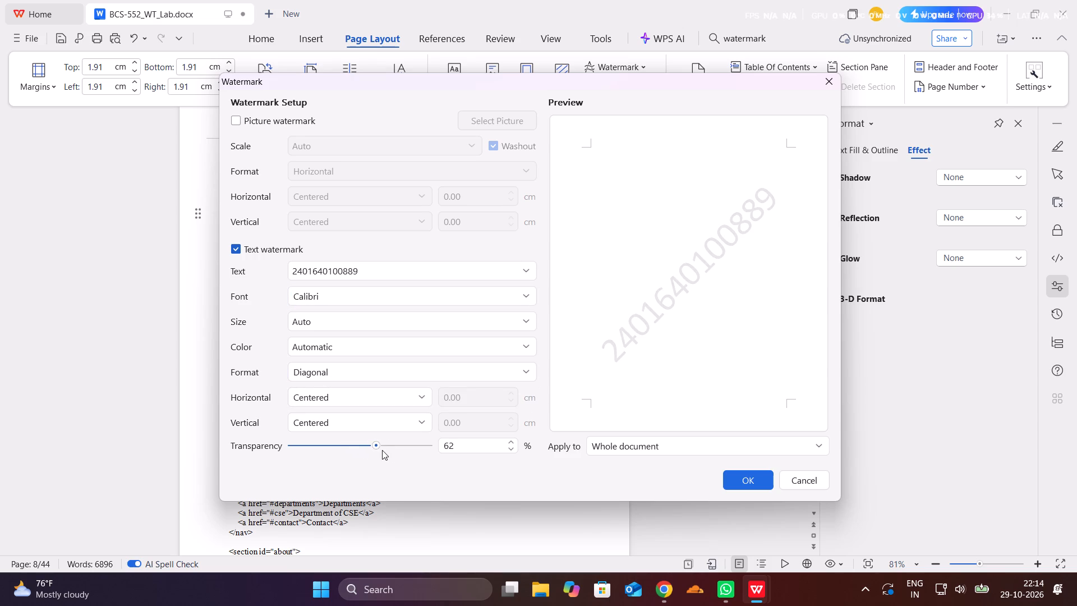
drag(382, 450, 317, 457)
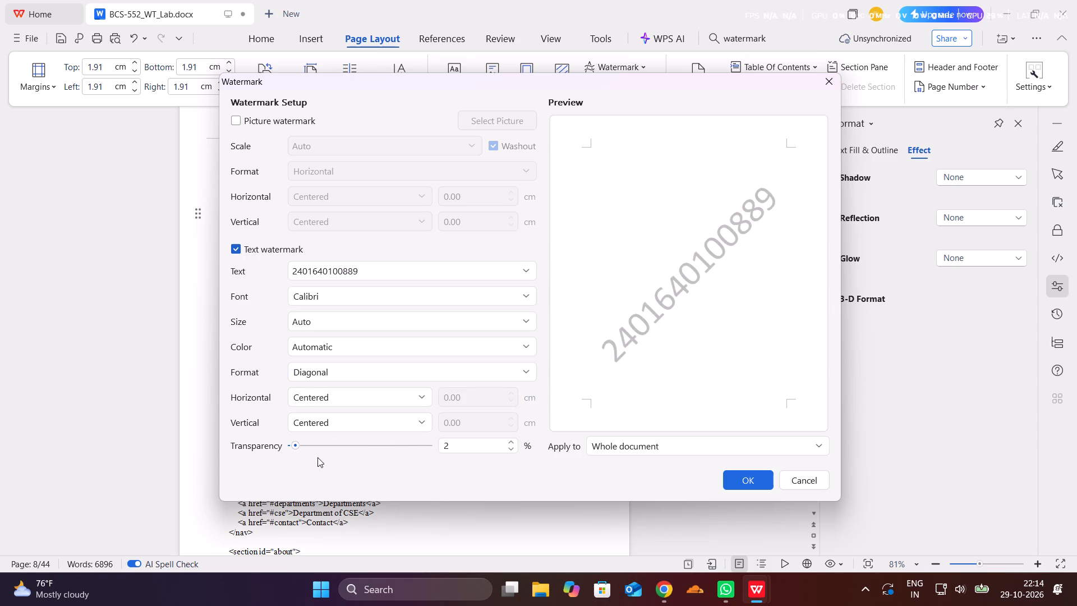
drag(317, 457, 340, 454)
drag(340, 454, 390, 452)
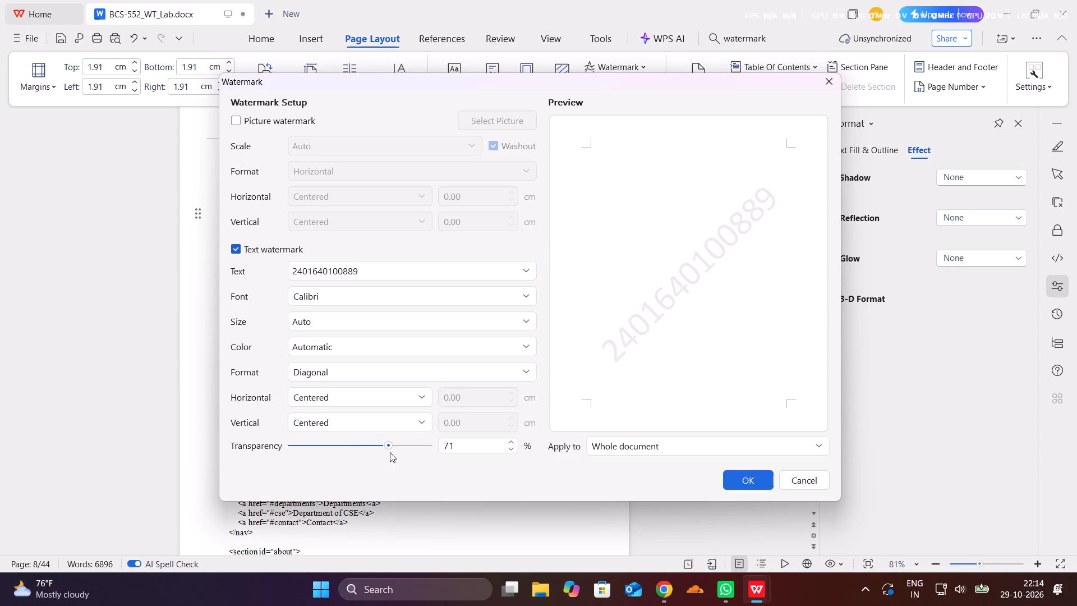
drag(390, 452, 388, 452)
drag(388, 452, 365, 451)
click(365, 446)
drag(386, 442, 363, 445)
drag(363, 445, 368, 446)
scroll(380, 378, down, 2)
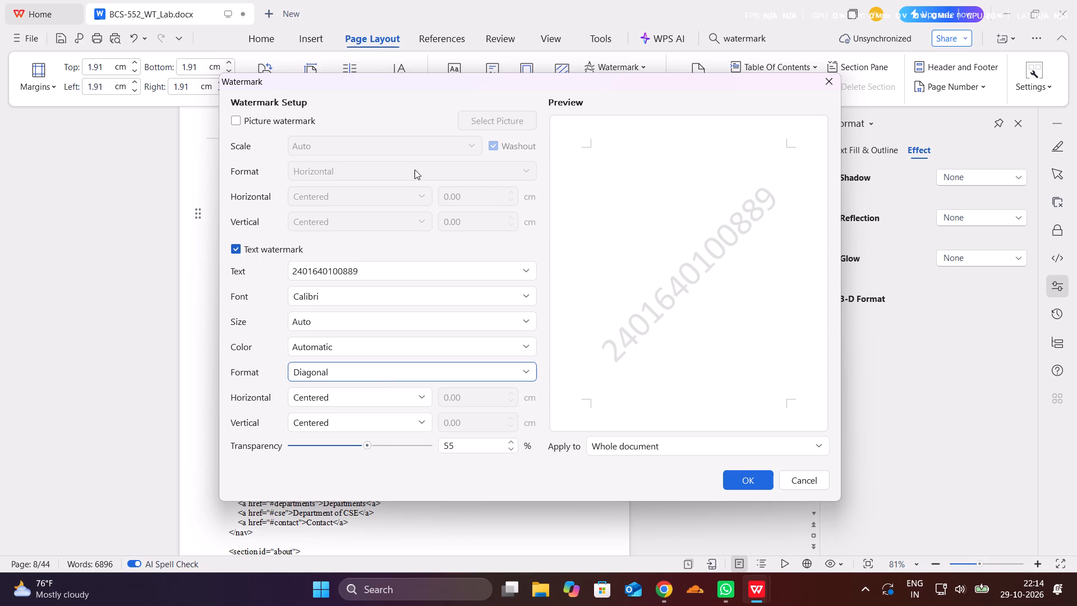
click(238, 121)
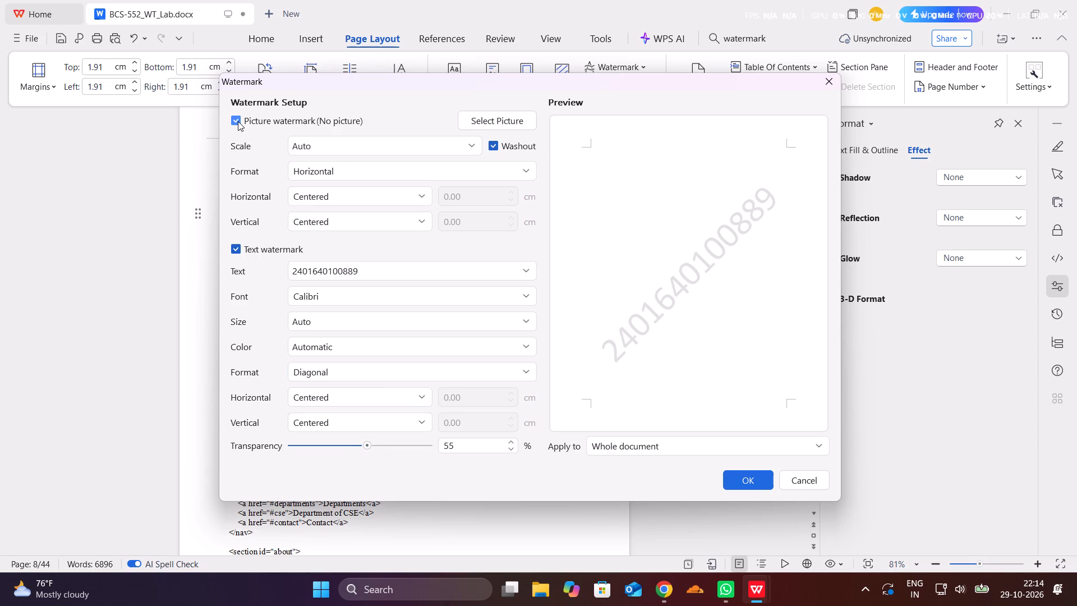
click(238, 121)
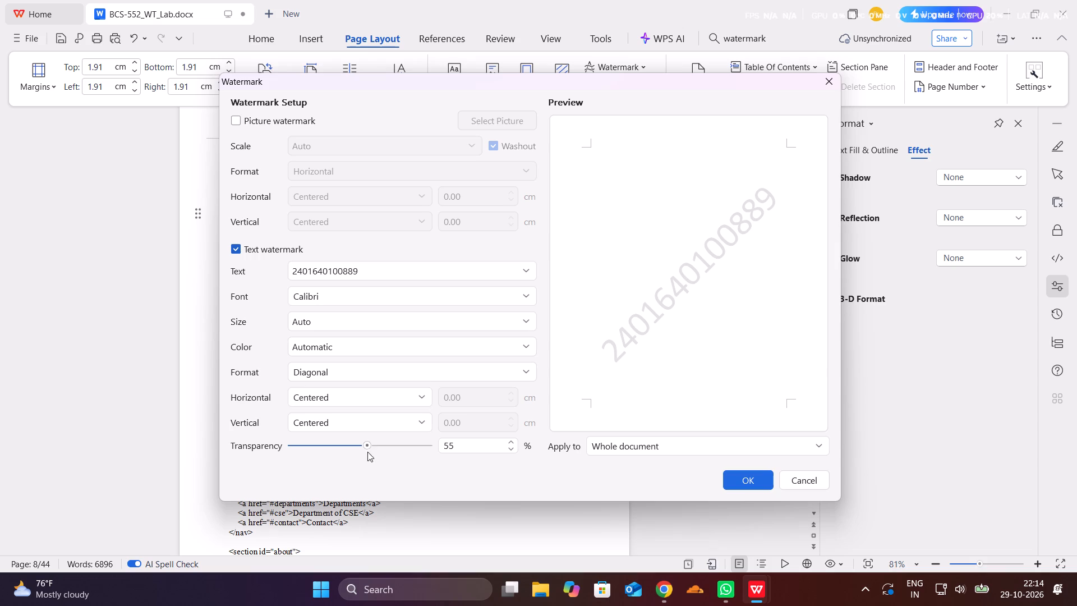
Set the text watermark's transparency to 32% and apply the watermark to the whole document.
drag(366, 446, 334, 447)
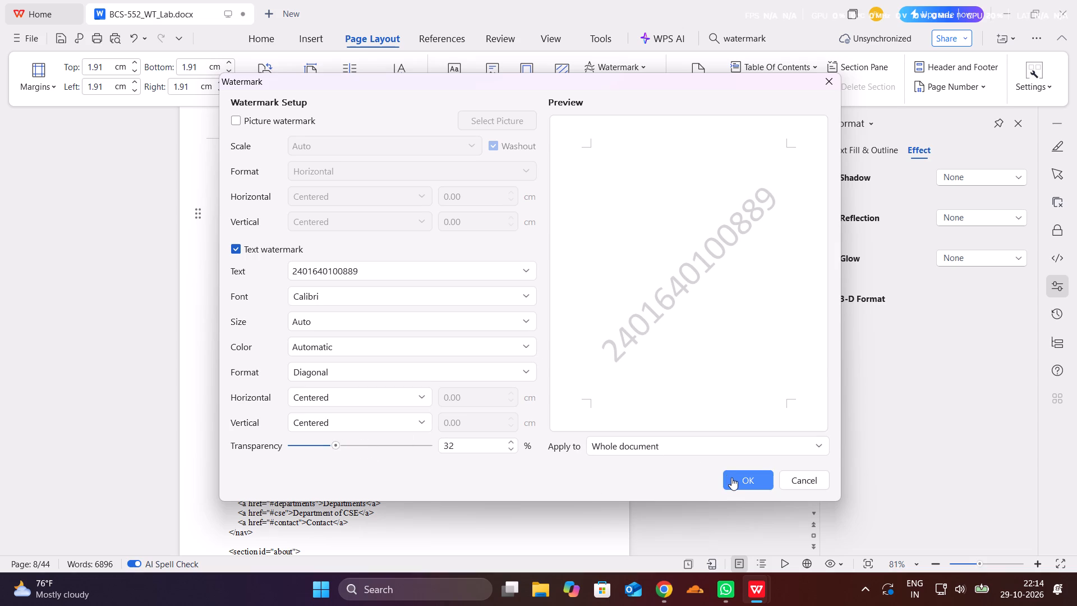
click(731, 478)
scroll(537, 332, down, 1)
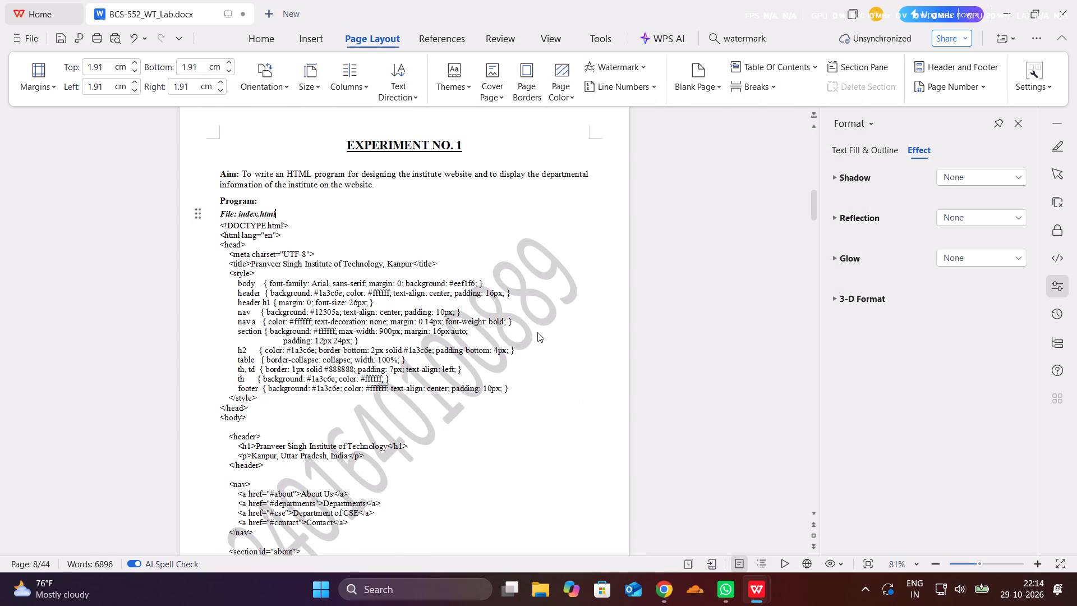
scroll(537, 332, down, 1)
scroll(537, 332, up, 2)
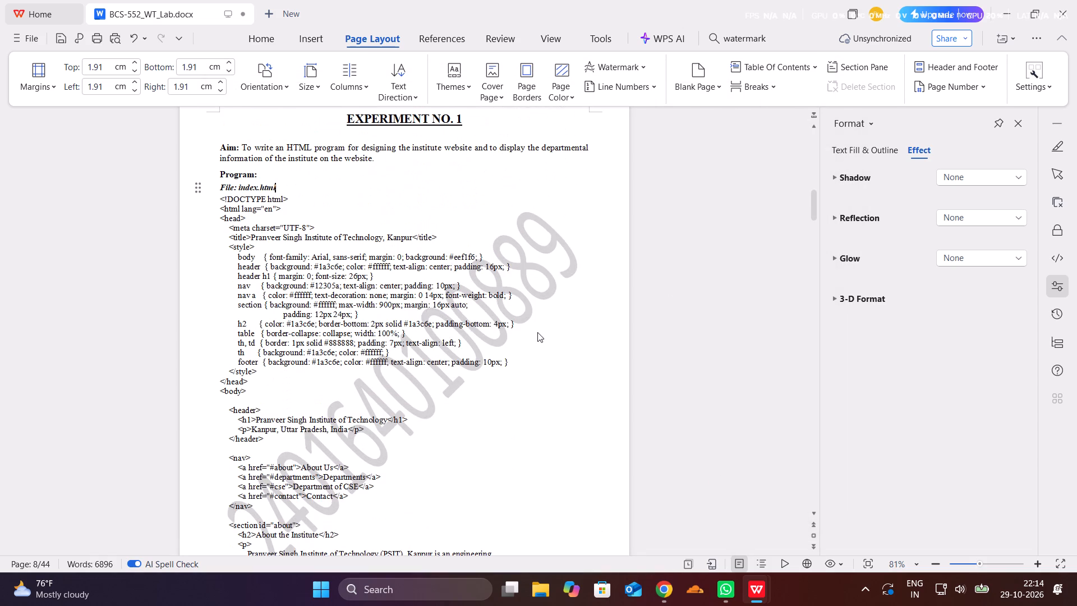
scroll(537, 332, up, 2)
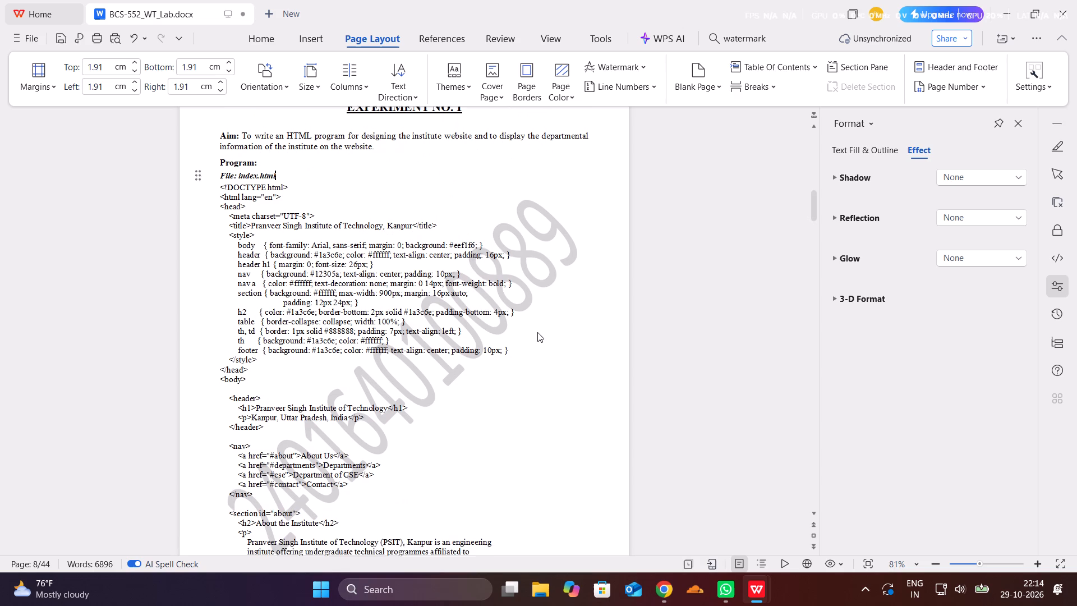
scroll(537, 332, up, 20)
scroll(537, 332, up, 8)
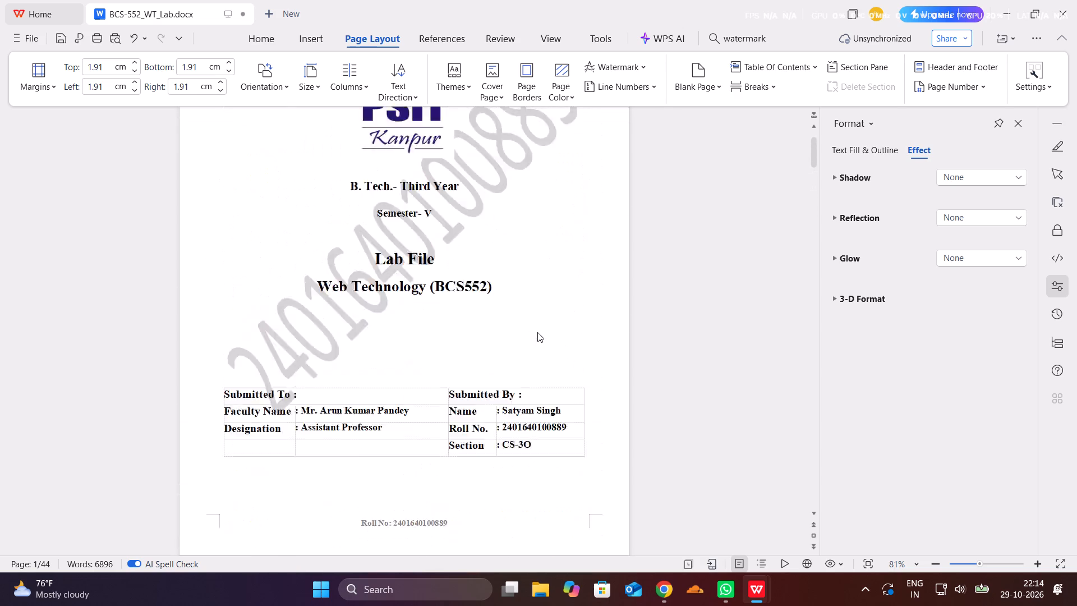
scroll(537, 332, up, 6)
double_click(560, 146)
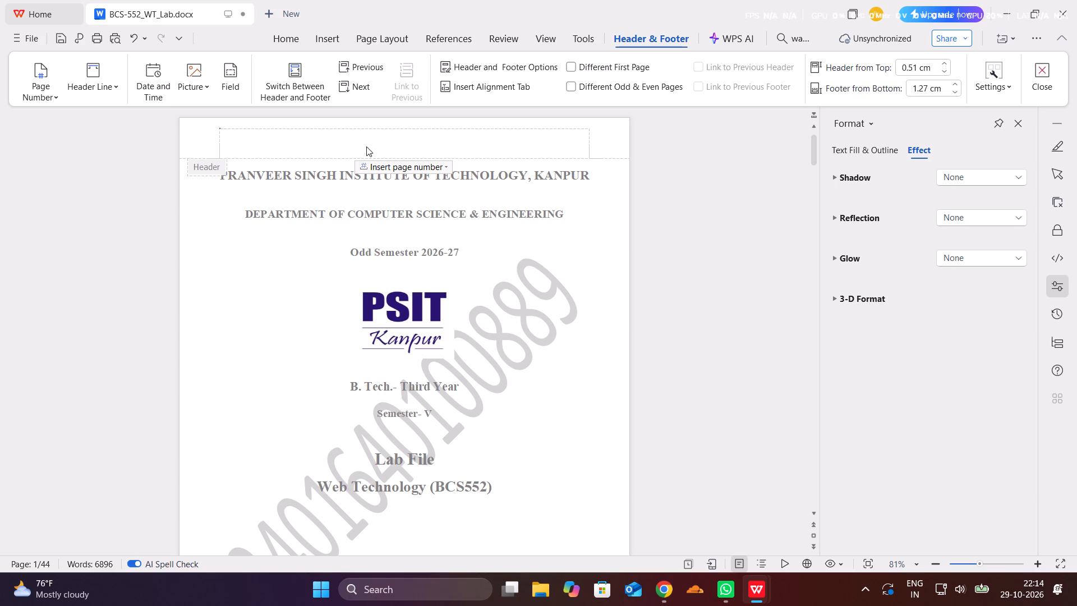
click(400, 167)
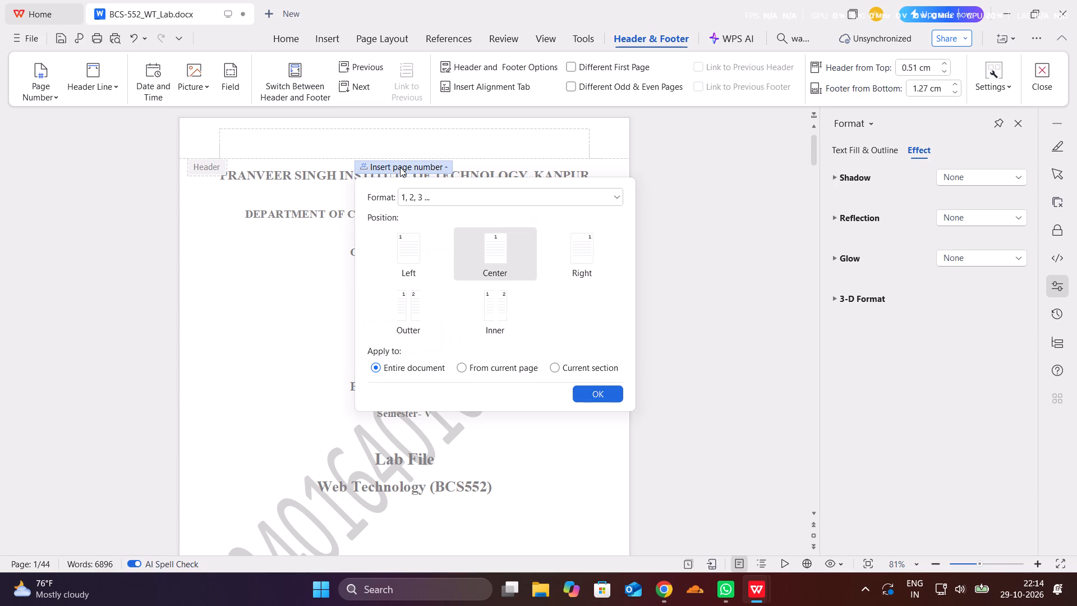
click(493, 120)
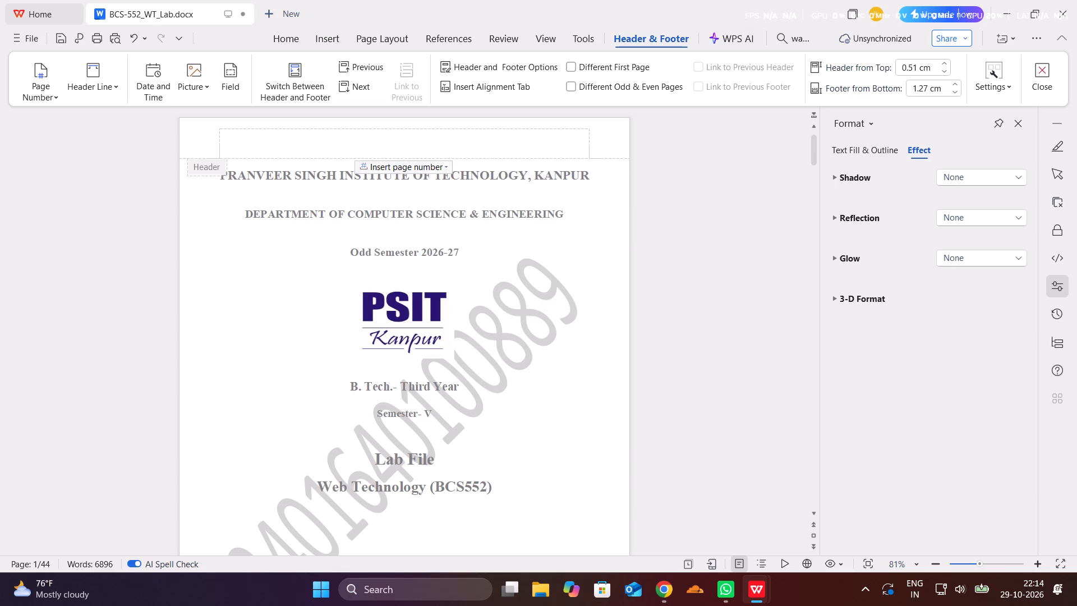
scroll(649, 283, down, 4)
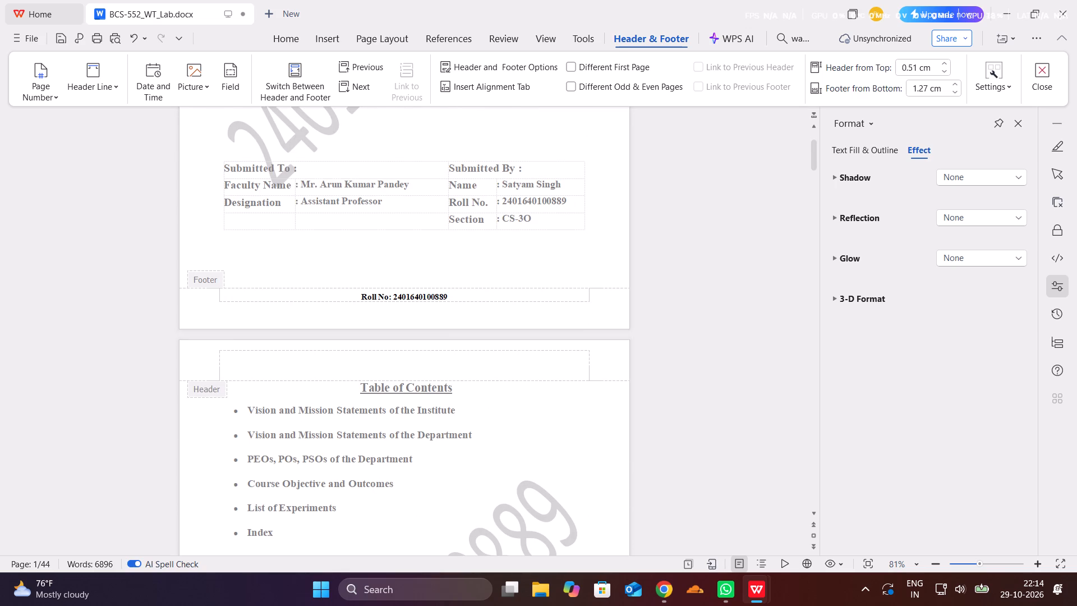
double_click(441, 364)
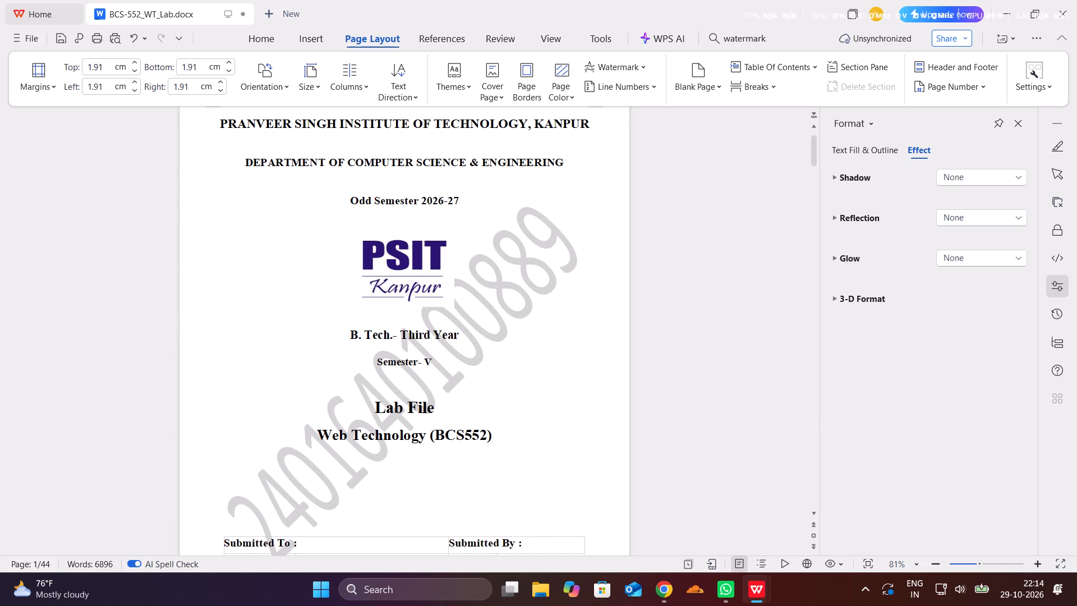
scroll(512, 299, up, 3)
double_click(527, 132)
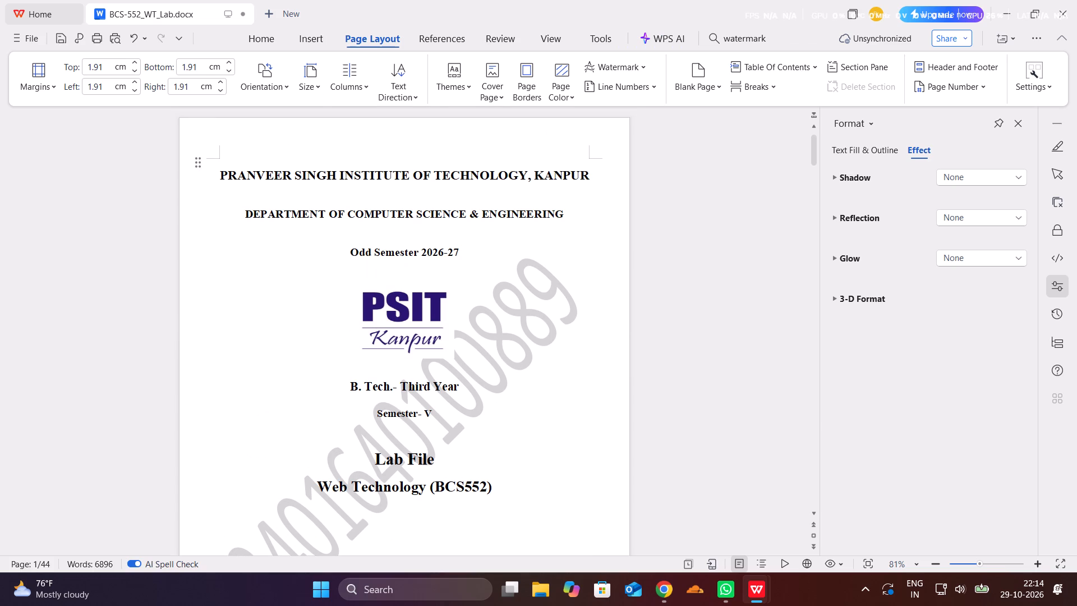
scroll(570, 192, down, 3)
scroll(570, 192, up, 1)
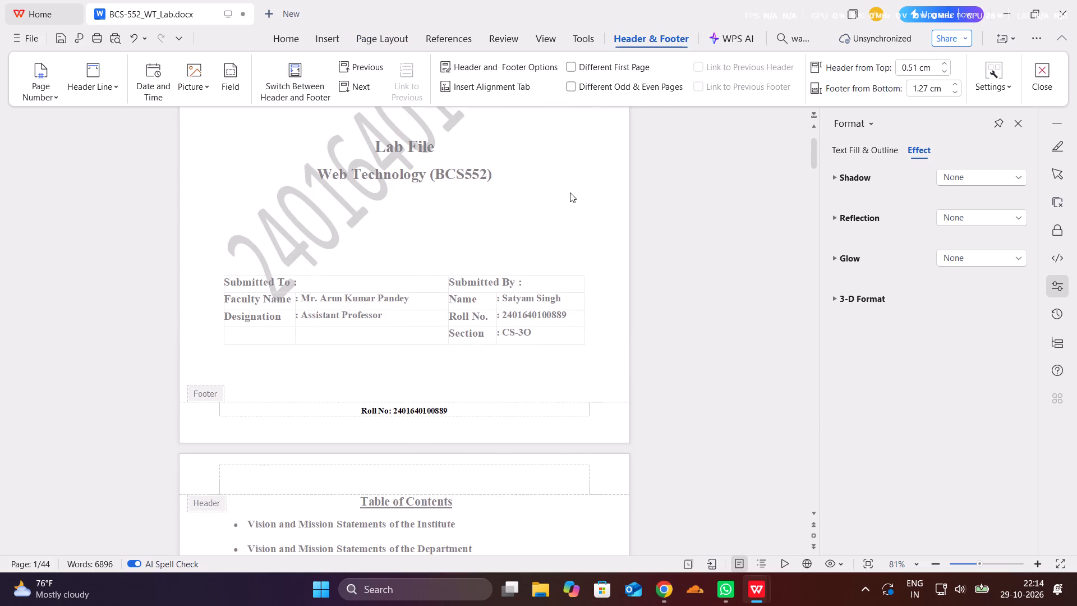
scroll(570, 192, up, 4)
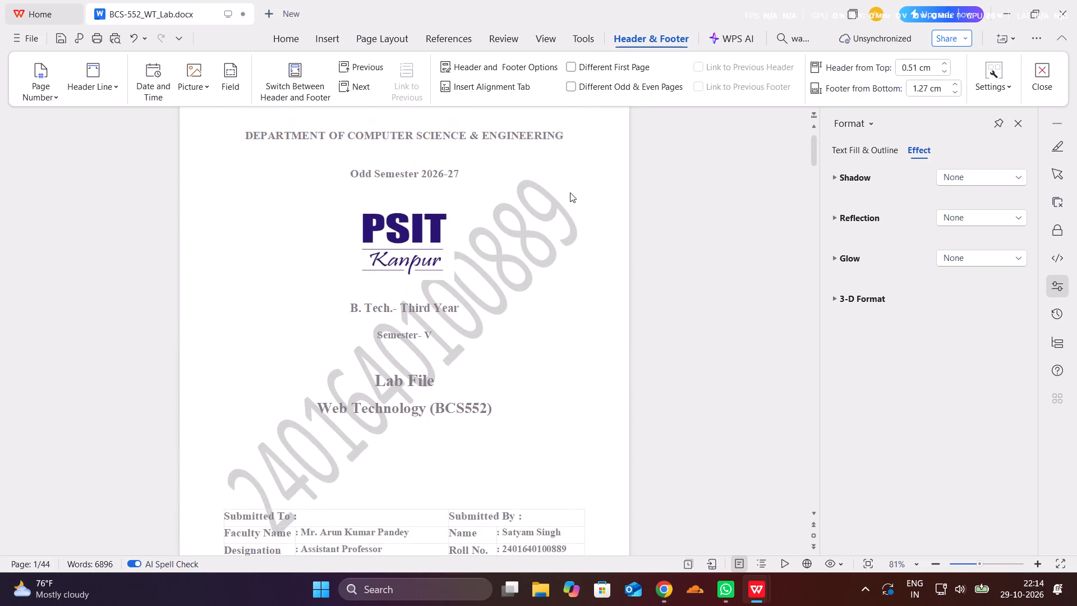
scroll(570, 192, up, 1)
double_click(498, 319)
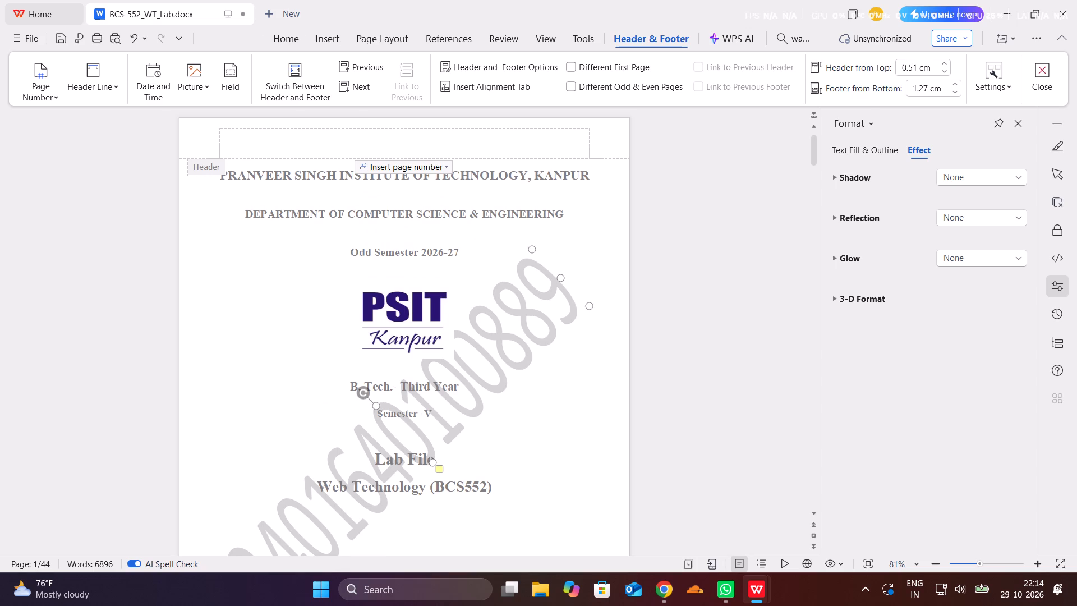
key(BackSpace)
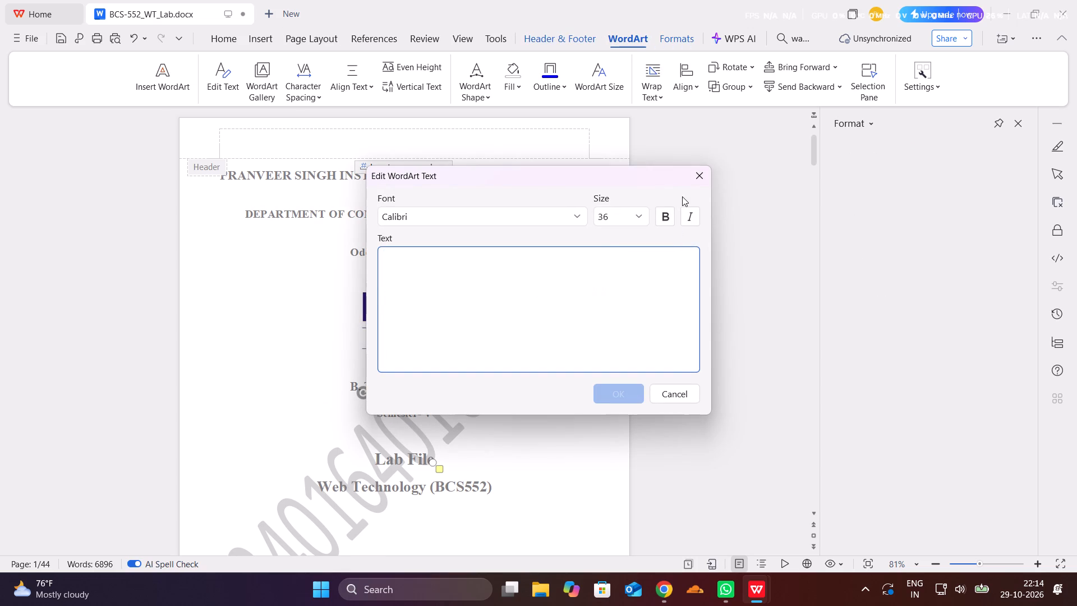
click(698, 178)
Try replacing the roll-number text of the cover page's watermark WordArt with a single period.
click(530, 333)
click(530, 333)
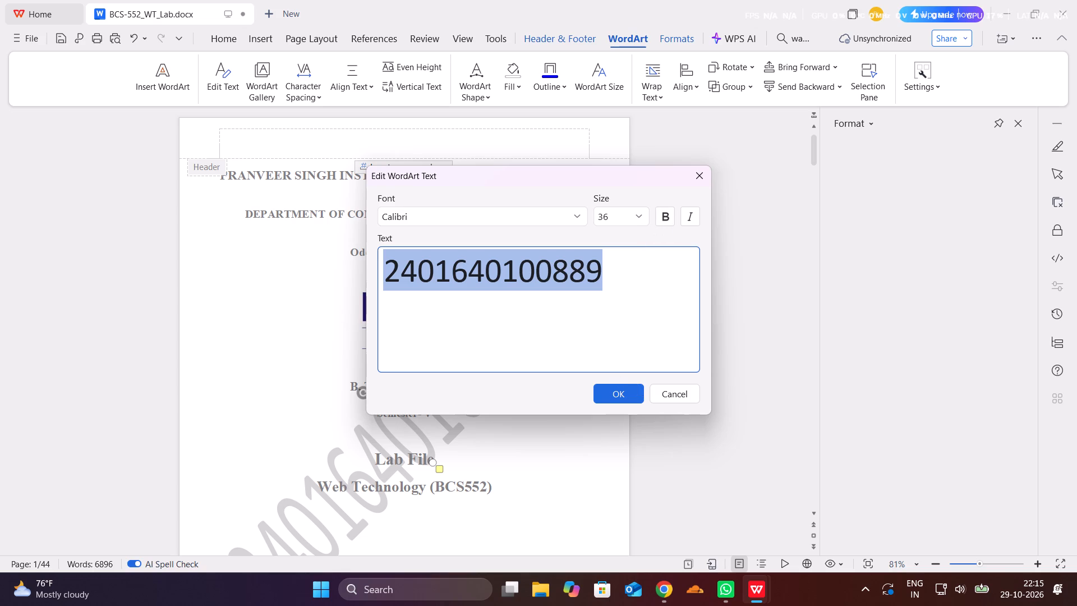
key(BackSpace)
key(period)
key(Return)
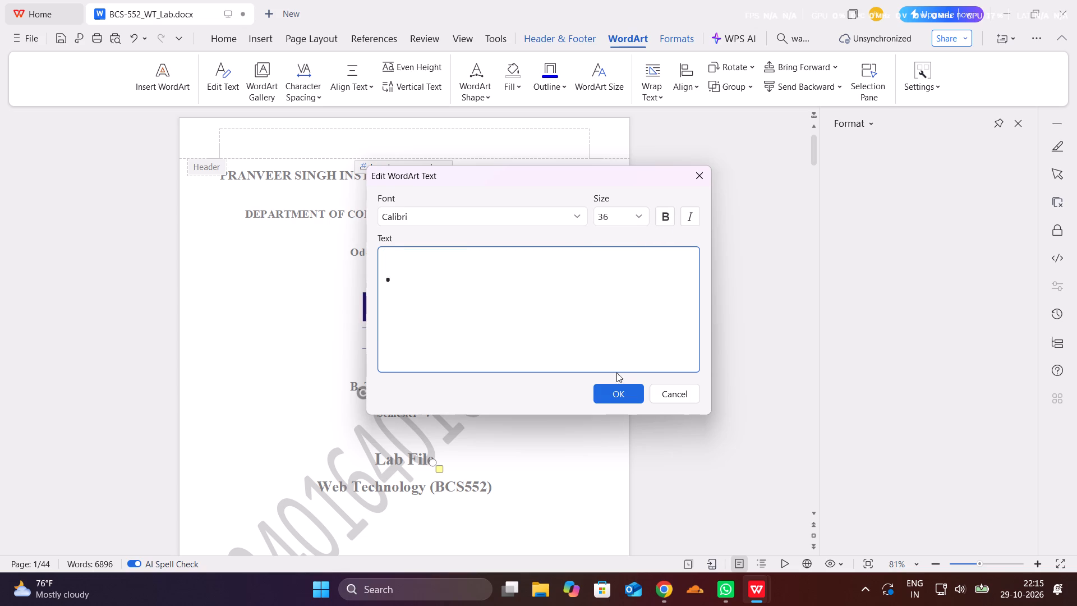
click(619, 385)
Check how the edited watermark appears on the cover page and on the experiment pages.
scroll(490, 433, down, 3)
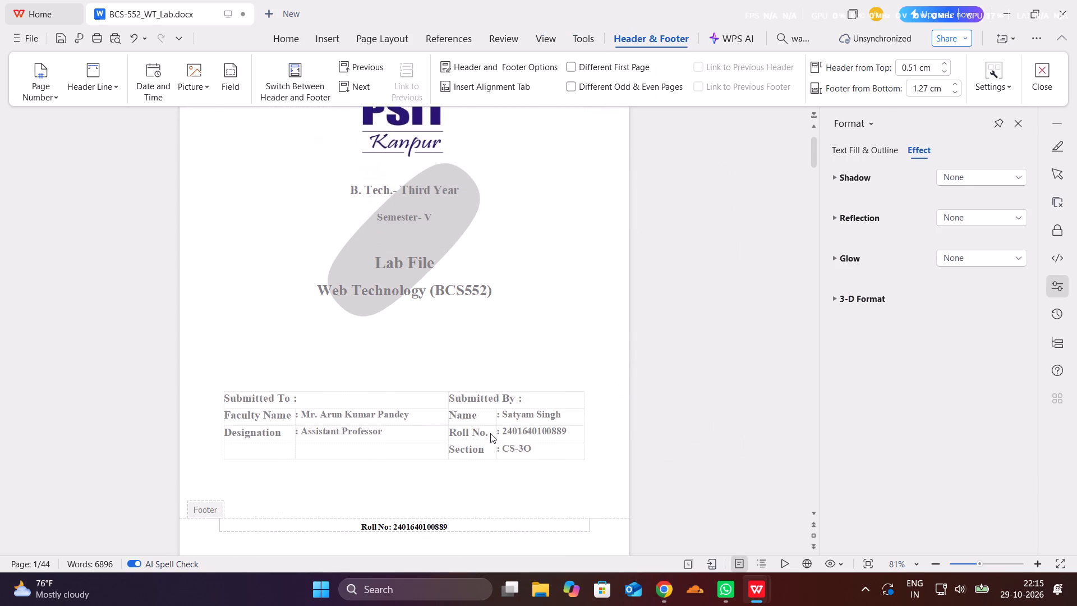
scroll(490, 433, down, 5)
scroll(490, 433, up, 1)
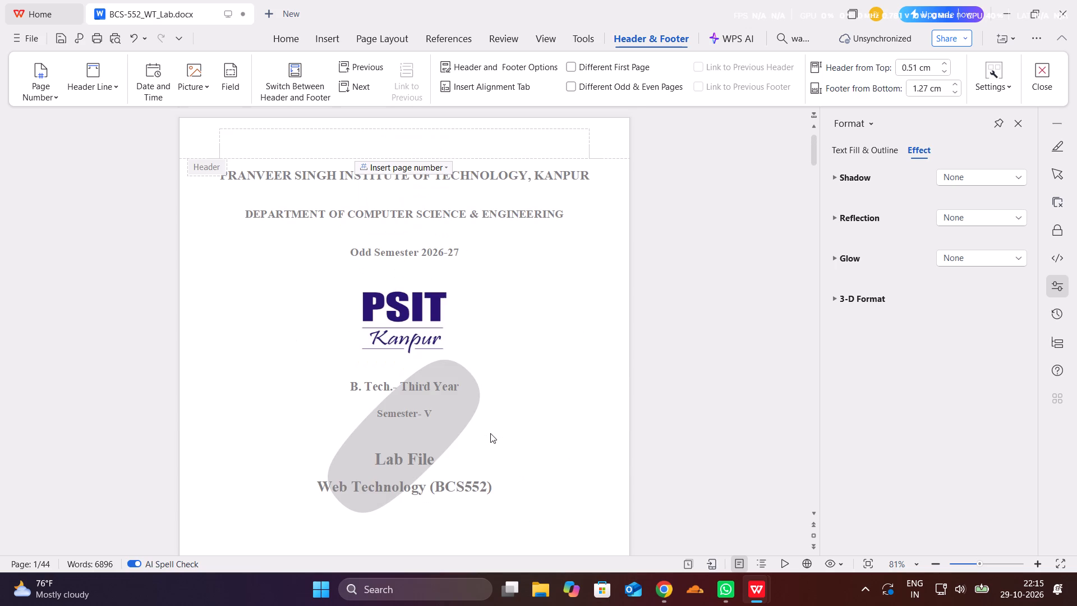
scroll(490, 433, up, 1)
click(464, 405)
click(464, 405)
scroll(464, 405, down, 4)
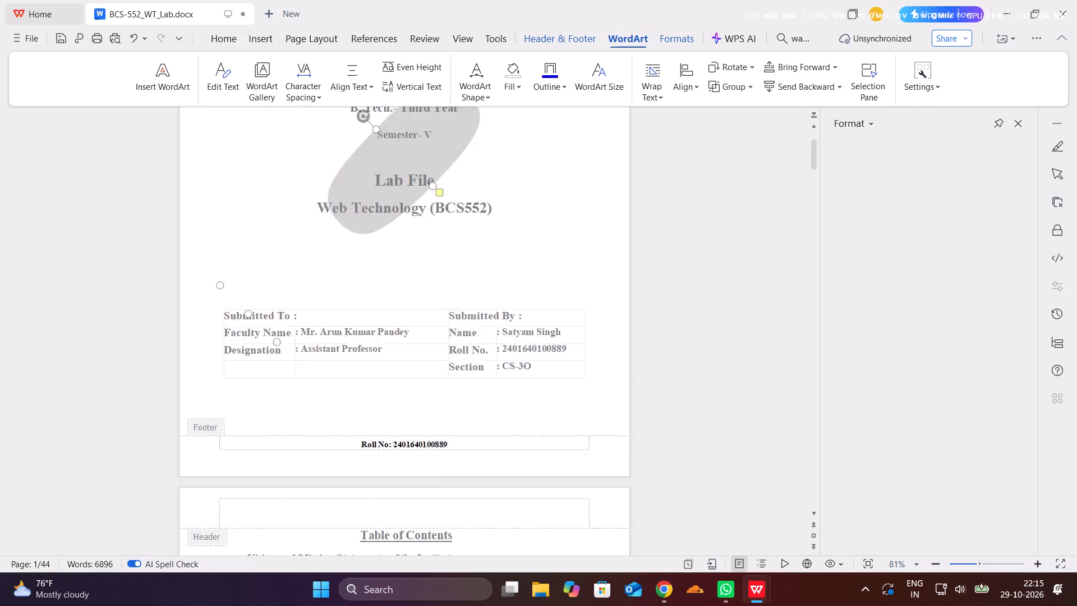
scroll(464, 405, down, 20)
scroll(464, 405, down, 14)
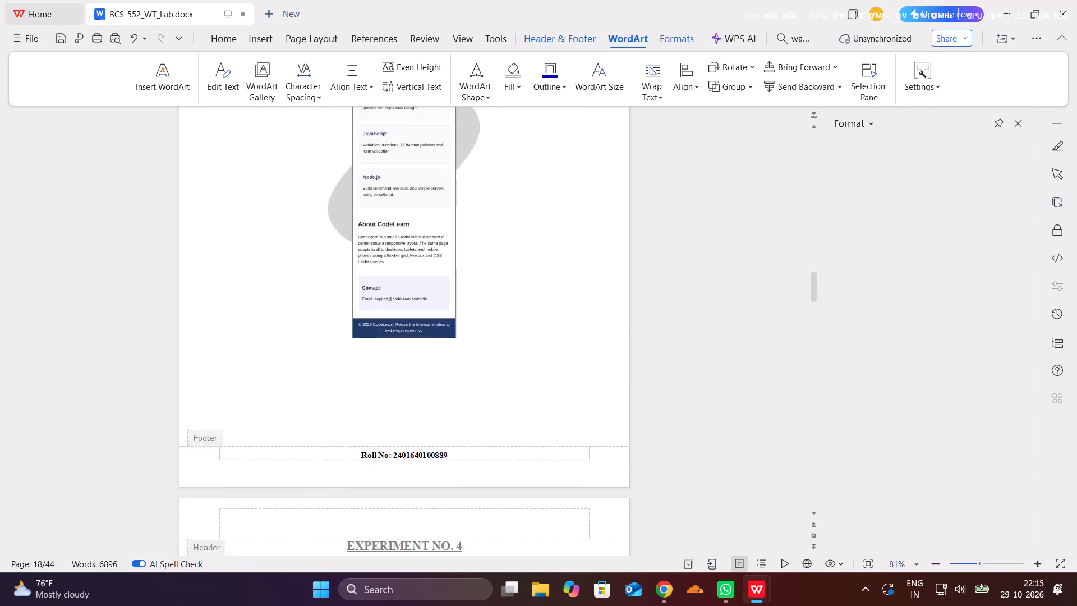
scroll(464, 405, up, 20)
scroll(464, 405, up, 4)
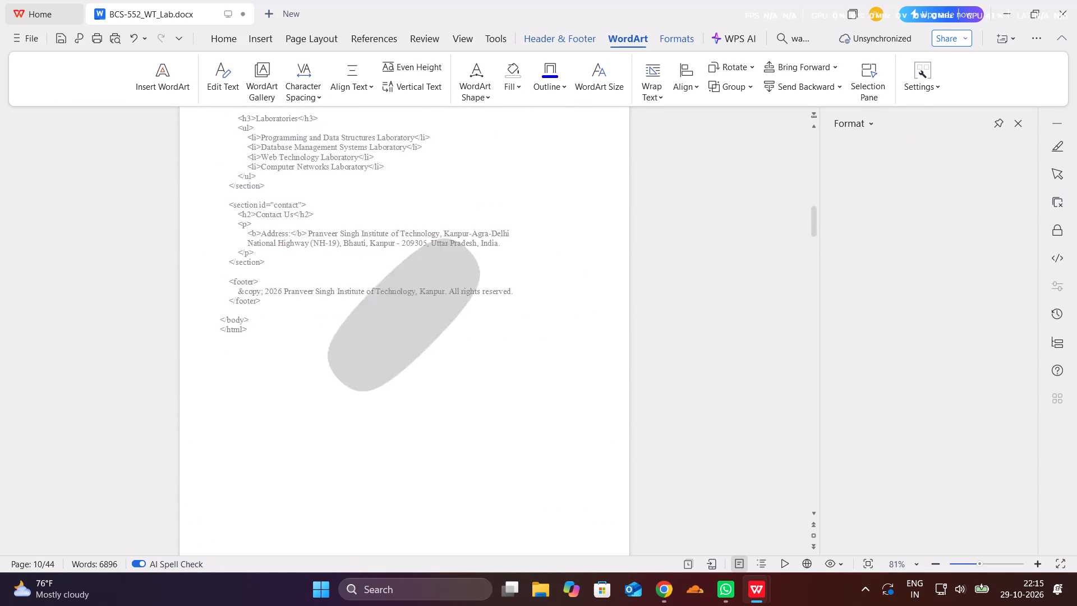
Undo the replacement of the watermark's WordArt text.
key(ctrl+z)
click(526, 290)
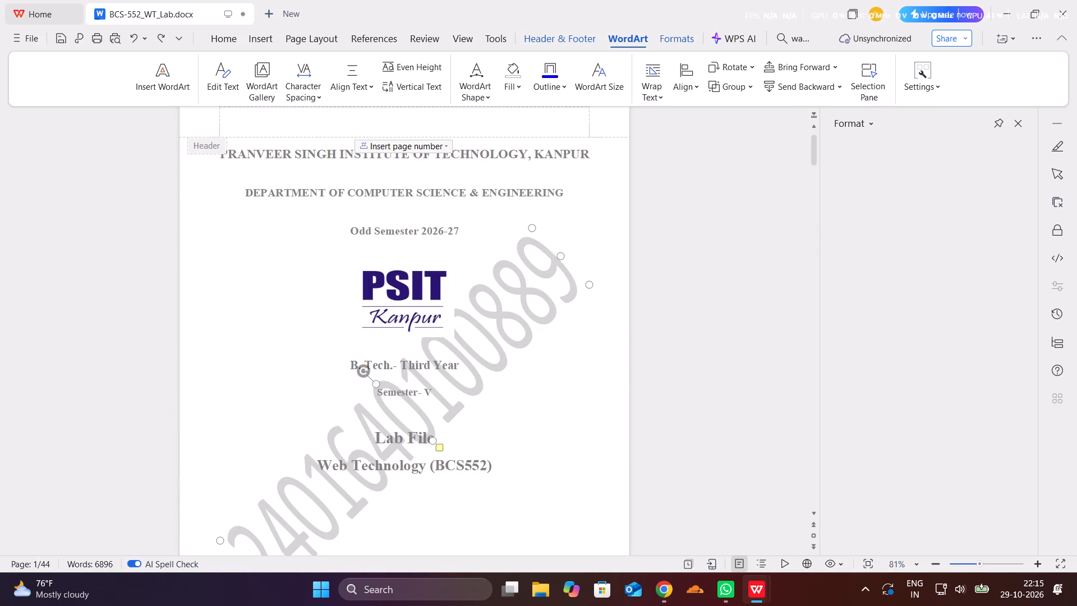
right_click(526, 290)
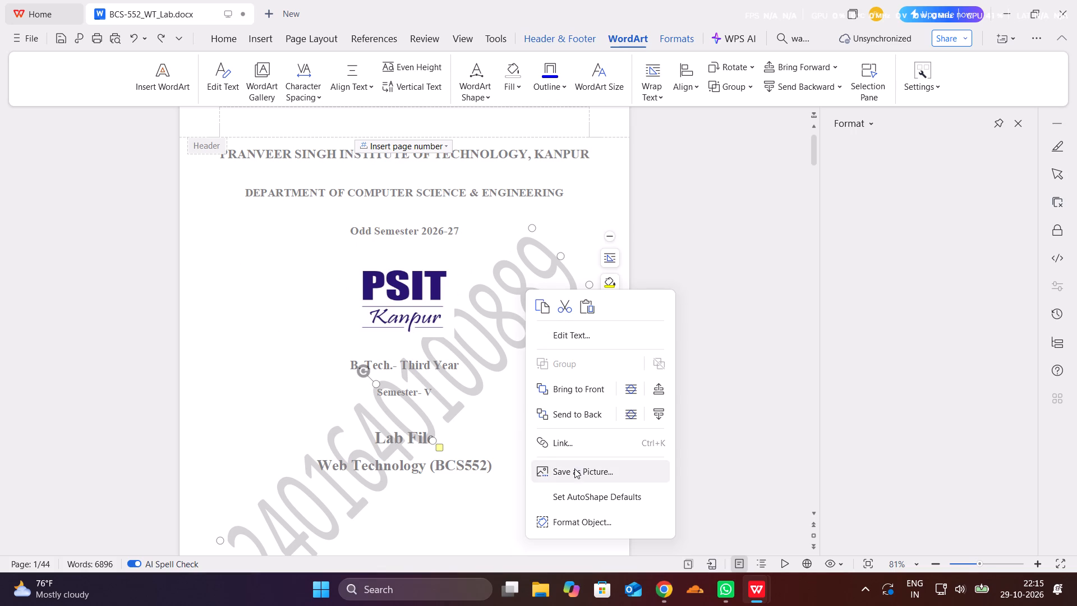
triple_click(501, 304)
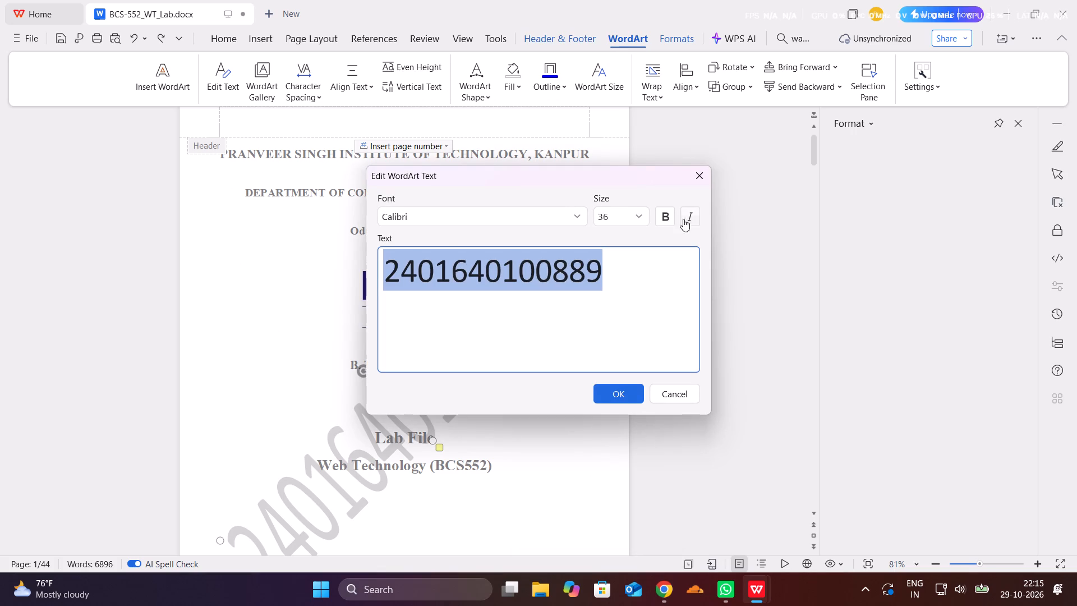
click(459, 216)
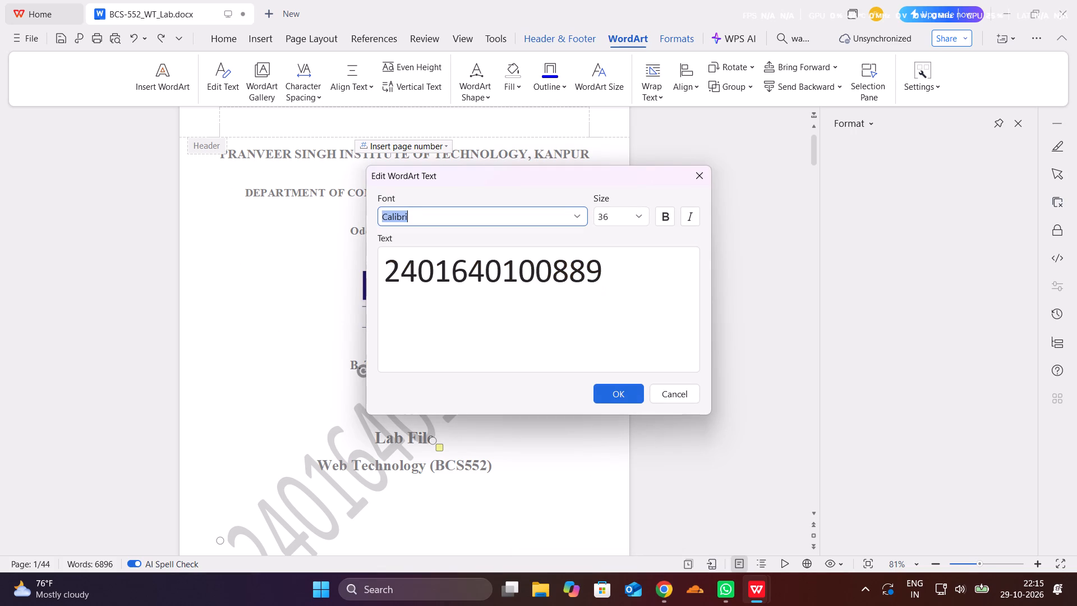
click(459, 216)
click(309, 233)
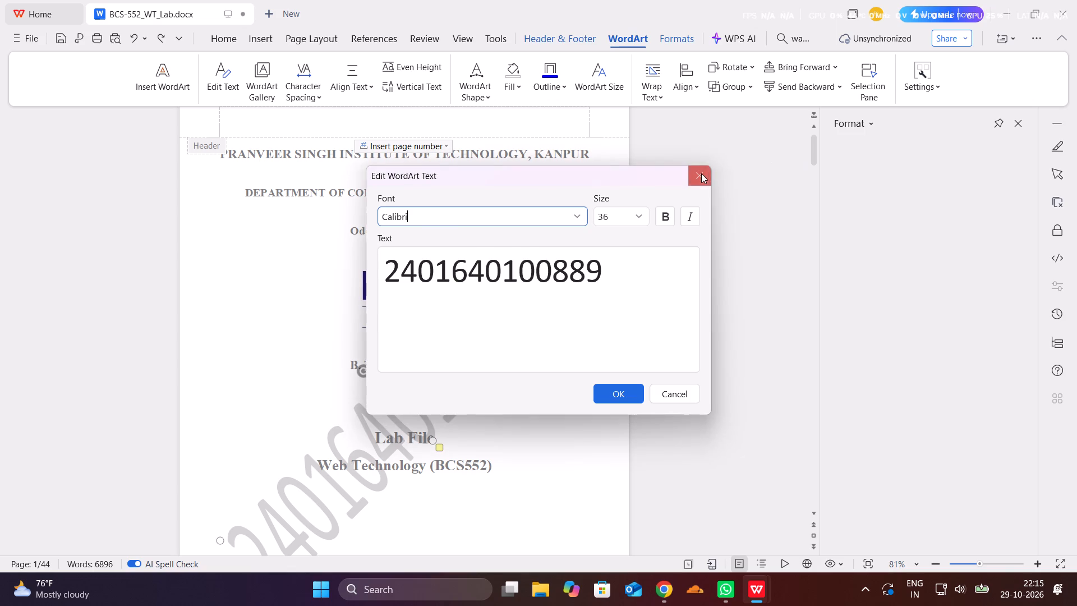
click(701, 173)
Examine the roll-number watermark from the cover page through the Department Program Outcomes page, and deselect the cover page's watermark.
scroll(560, 392, up, 3)
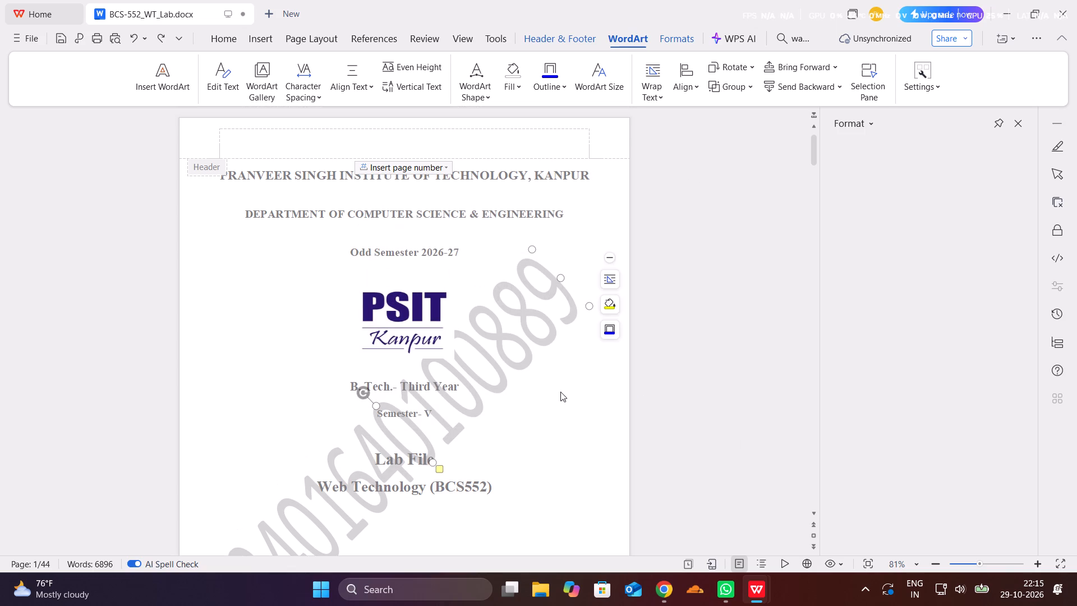
scroll(560, 392, down, 5)
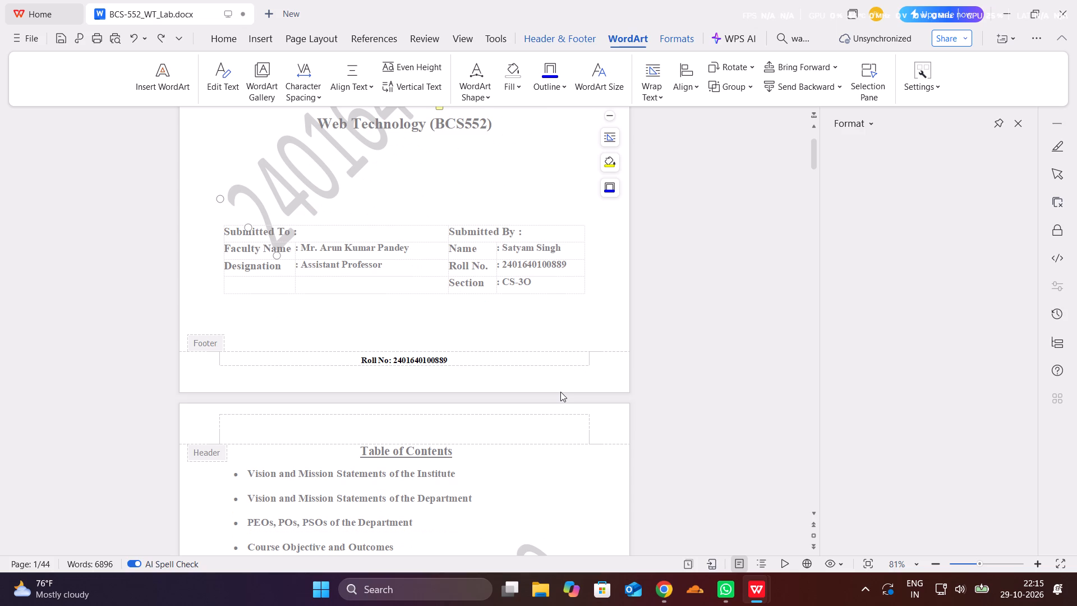
scroll(560, 392, down, 9)
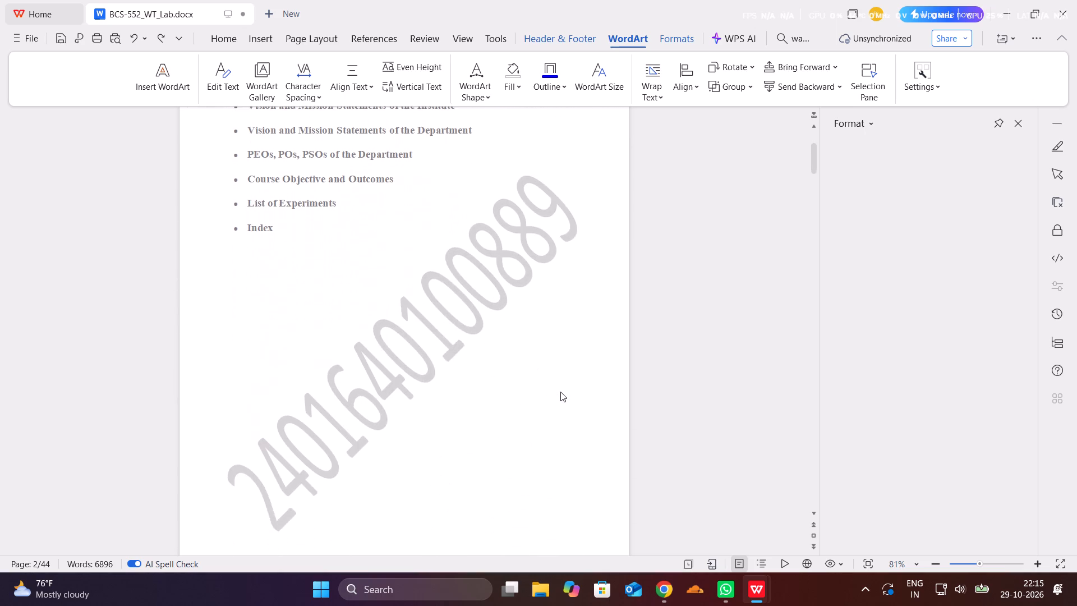
scroll(560, 392, down, 7)
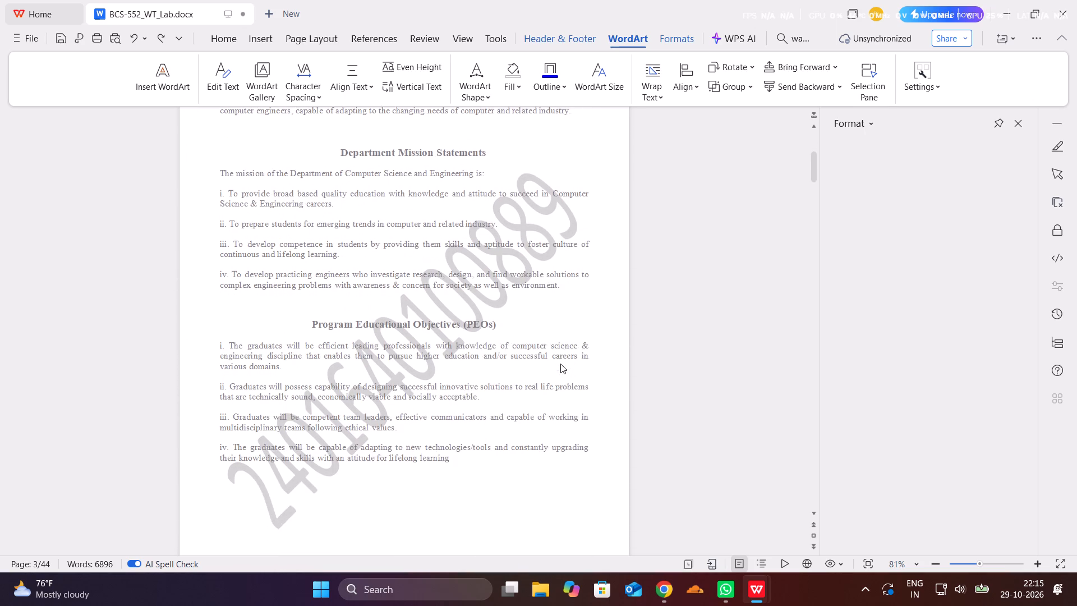
scroll(560, 364, down, 10)
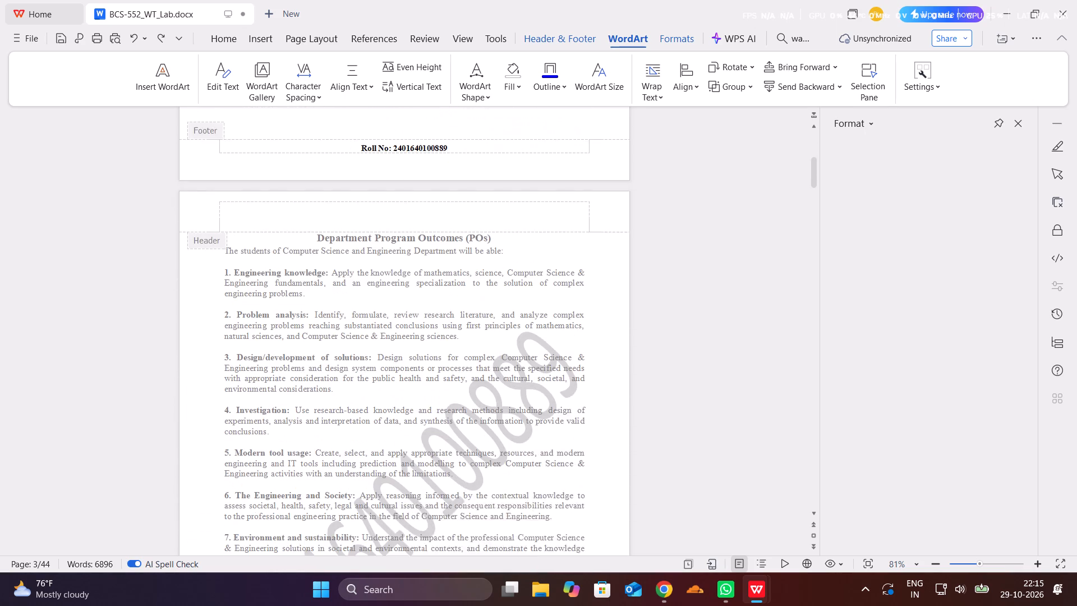
scroll(560, 357, up, 5)
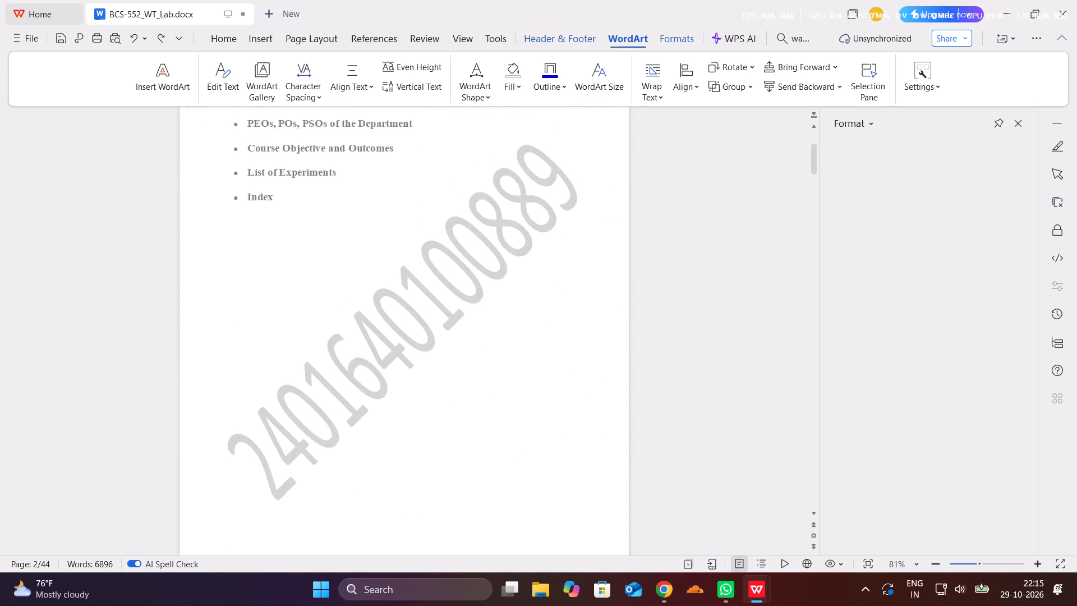
scroll(560, 357, up, 2)
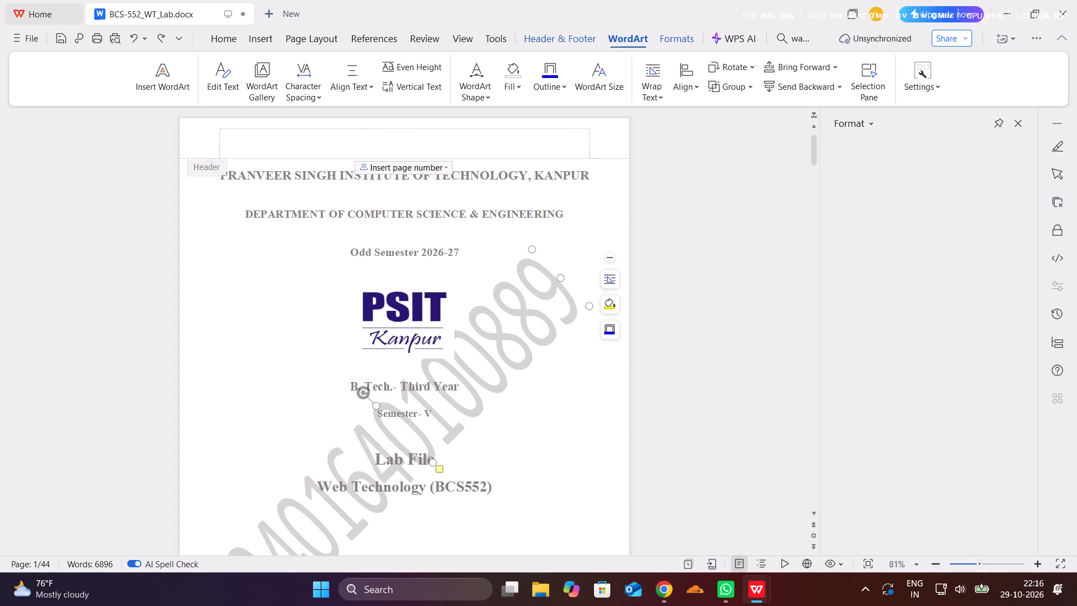
scroll(560, 357, down, 8)
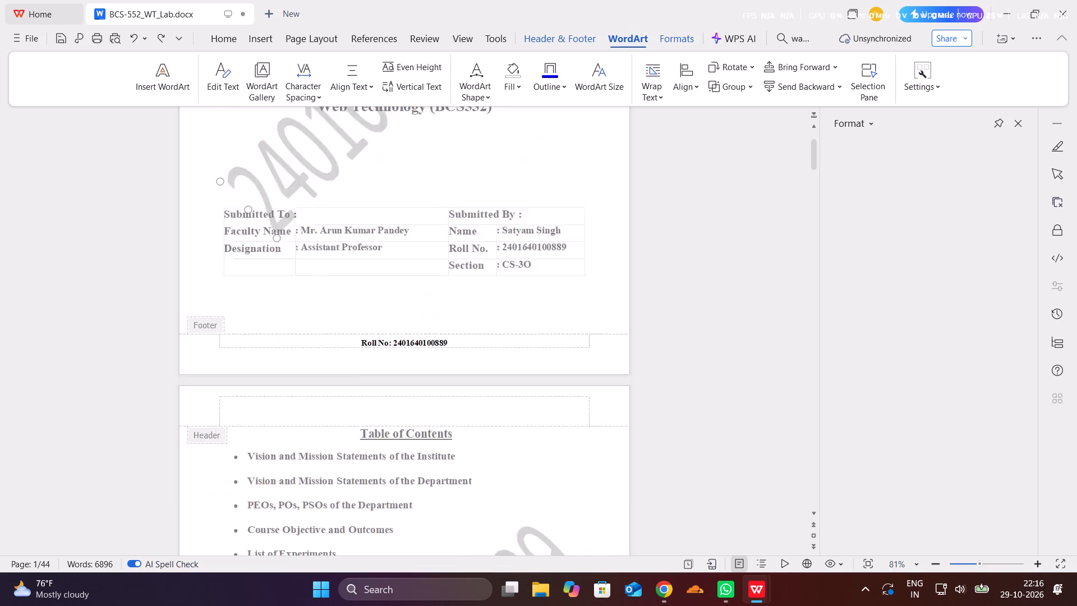
scroll(560, 357, down, 4)
scroll(560, 357, up, 16)
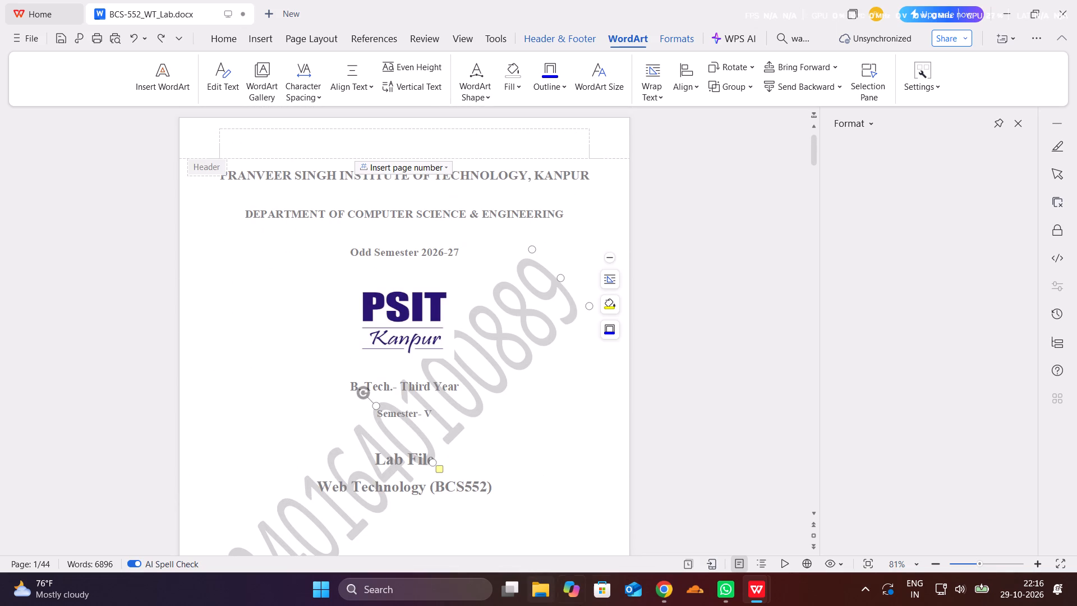
click(641, 424)
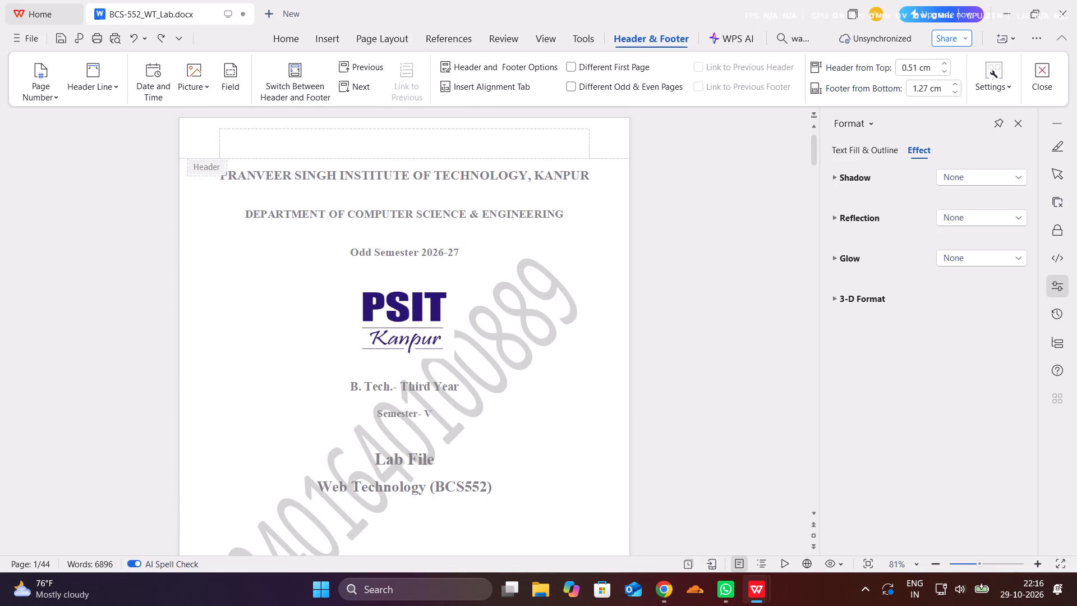
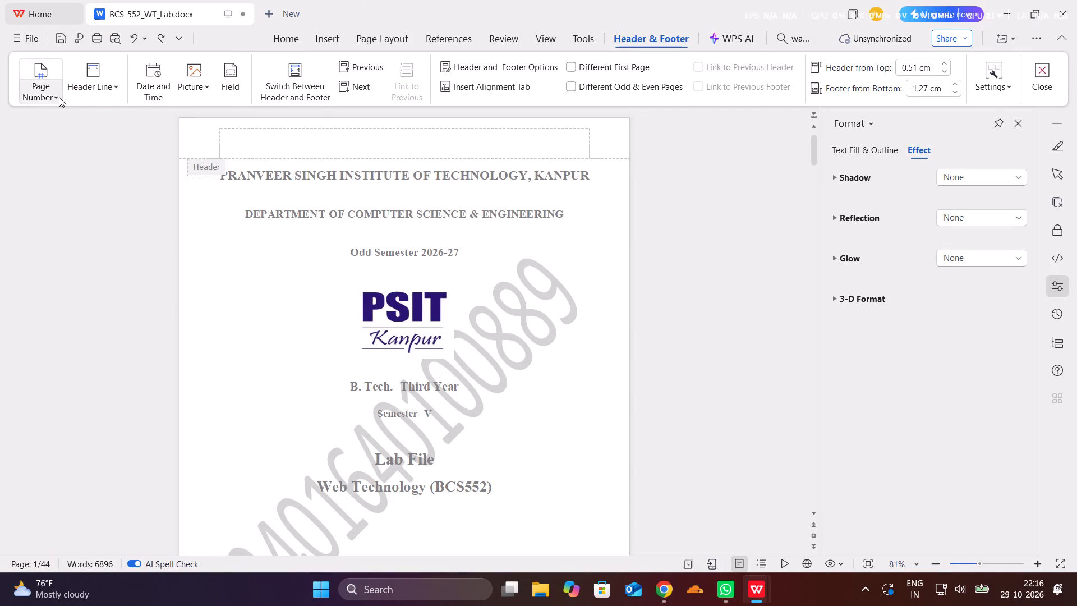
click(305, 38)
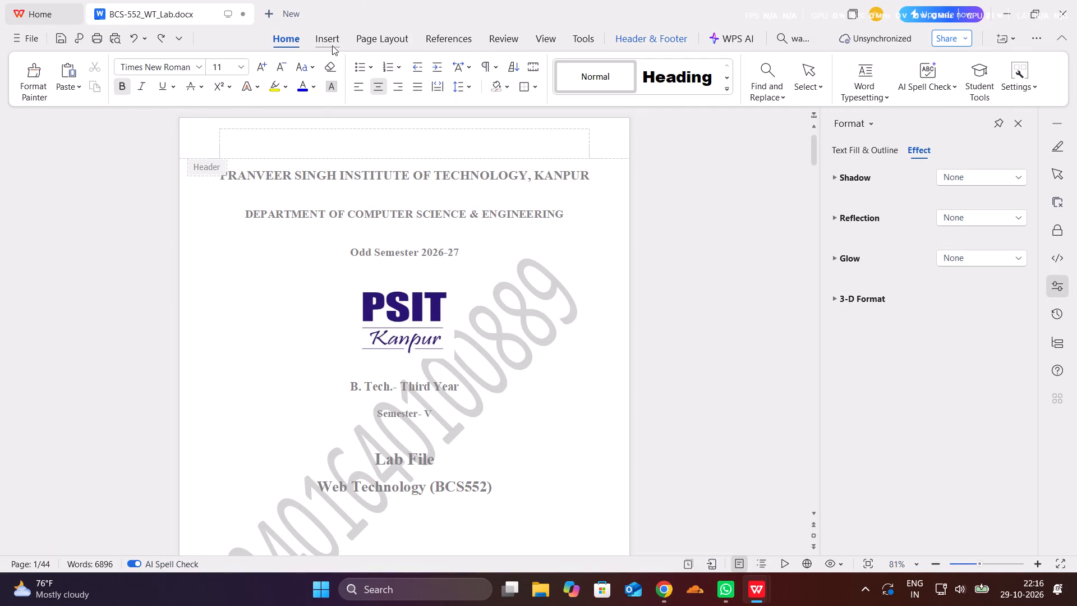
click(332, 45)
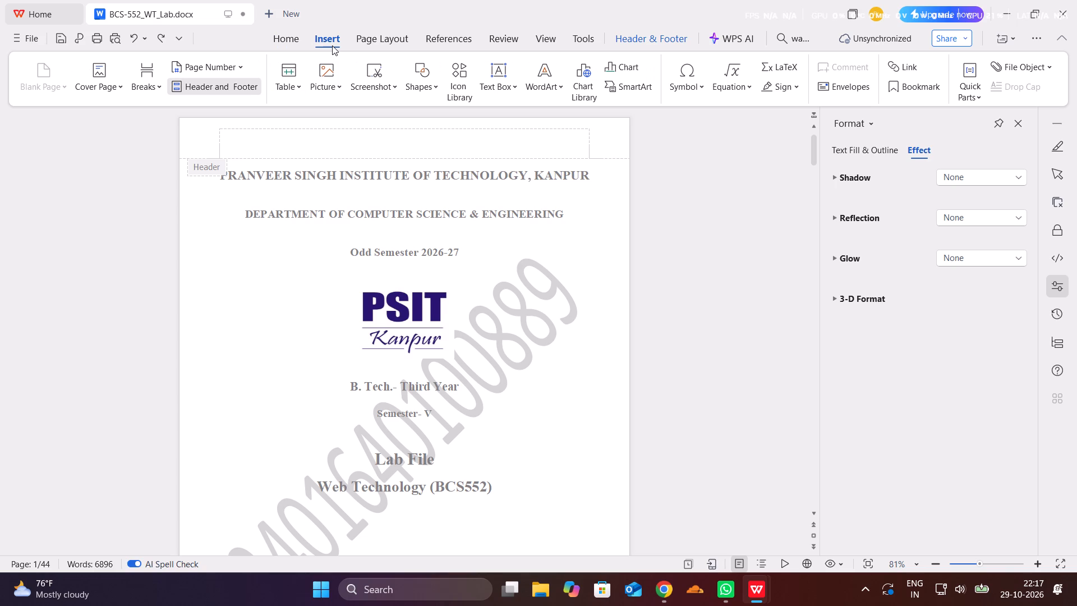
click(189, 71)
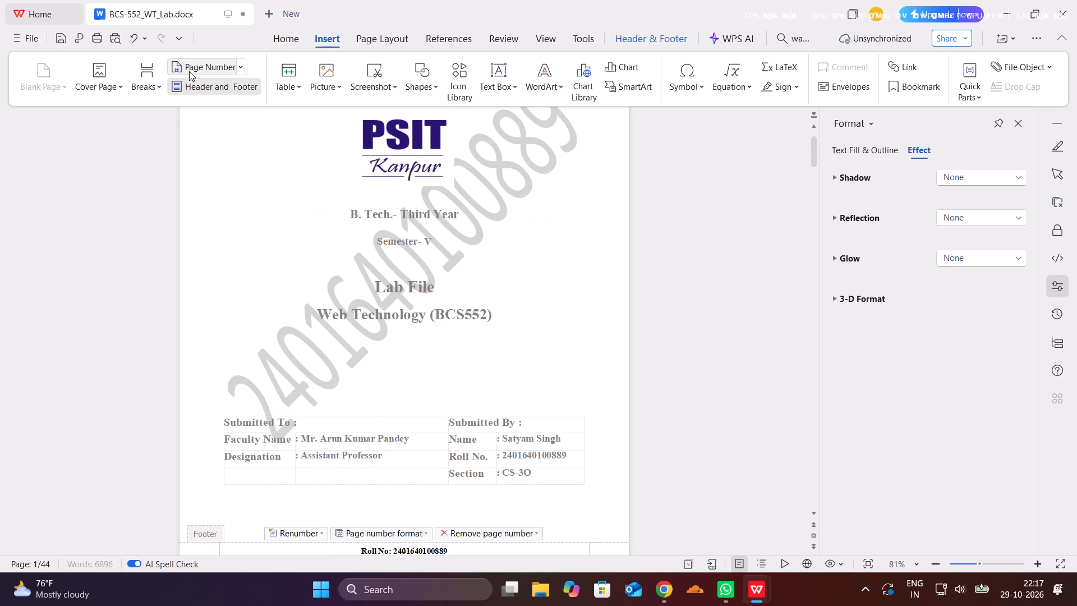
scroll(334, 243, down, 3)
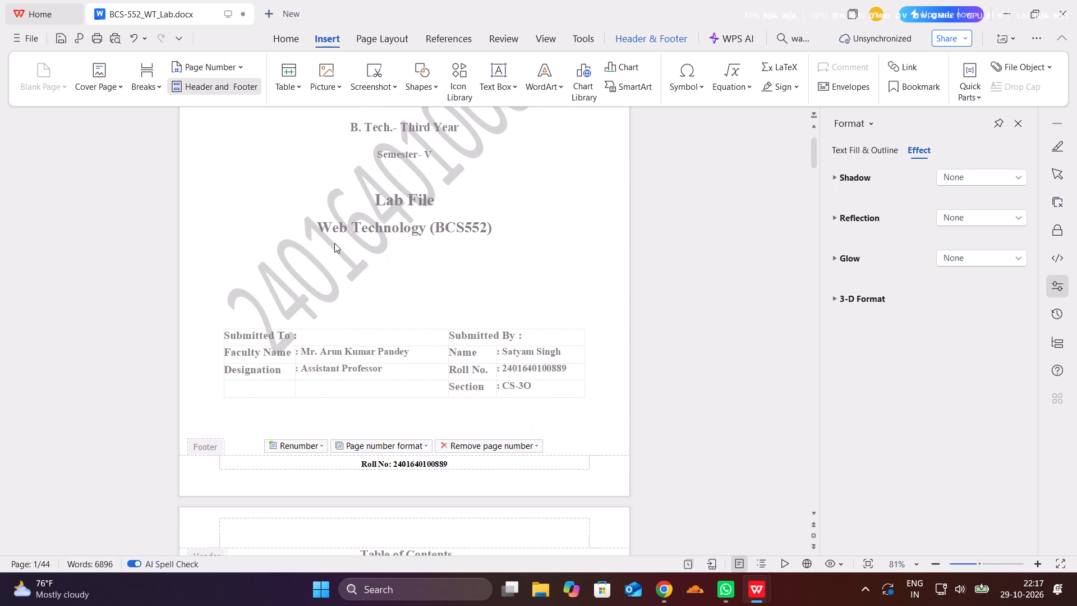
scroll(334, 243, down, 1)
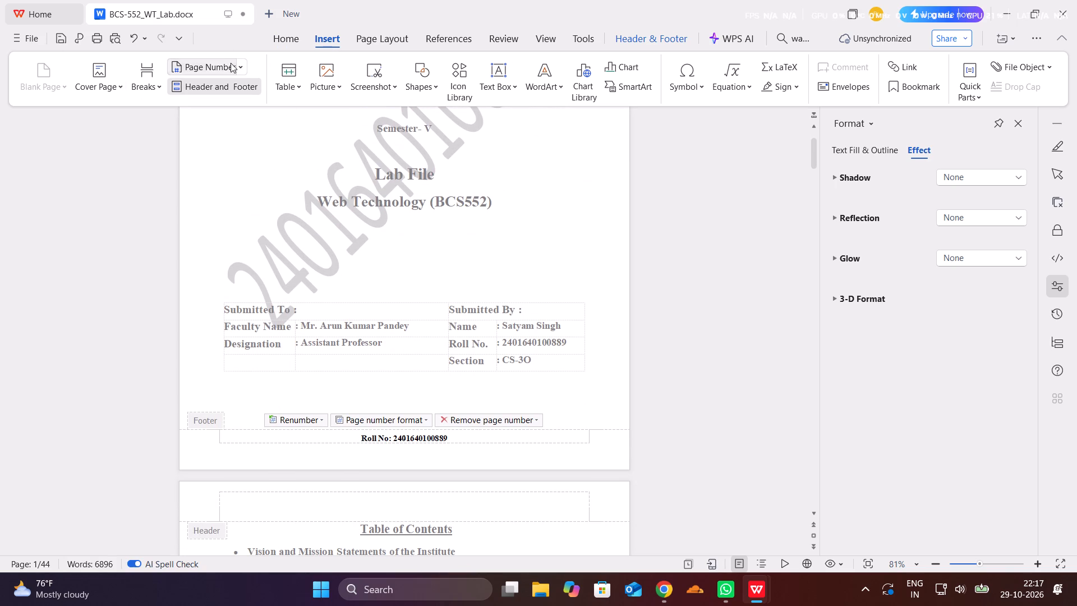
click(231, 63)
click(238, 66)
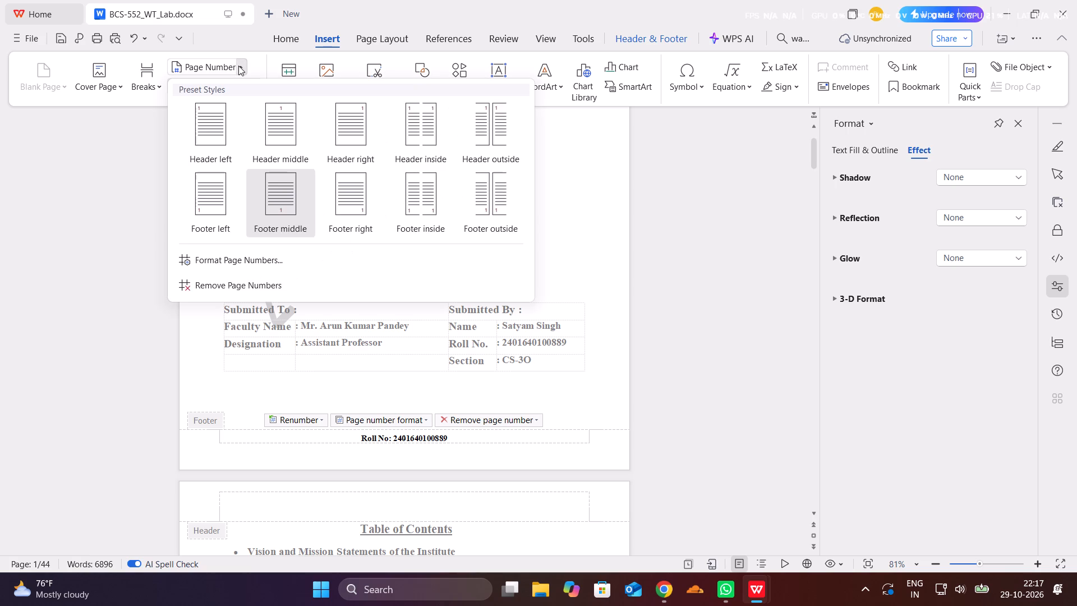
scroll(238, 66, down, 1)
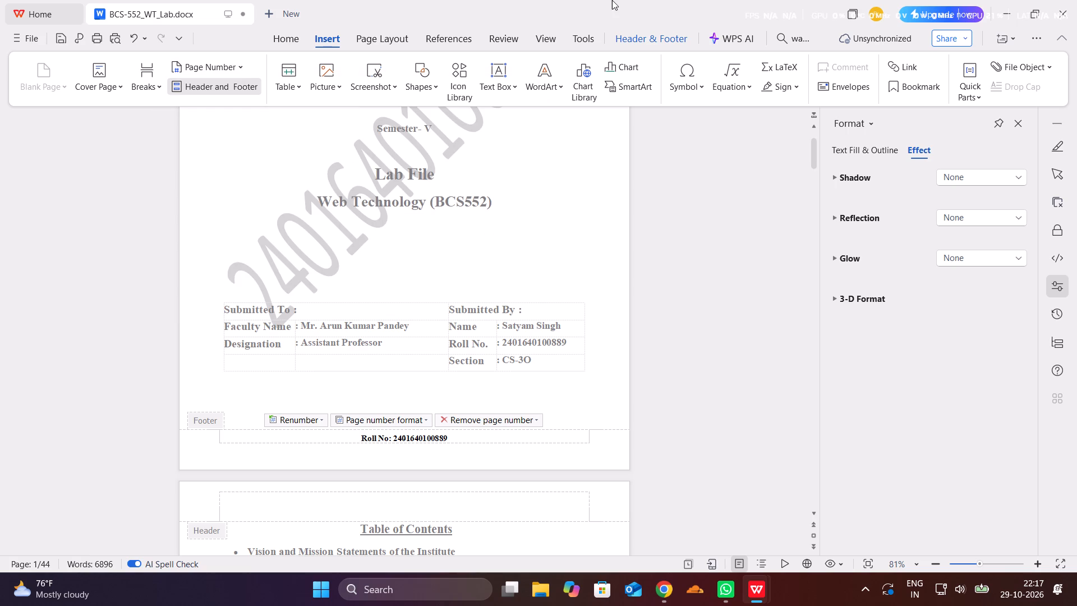
Search the commands for "section break" and for "section", and turn on the Section indicator in the status bar.
click(794, 35)
key(BackSpace)
text(section break)
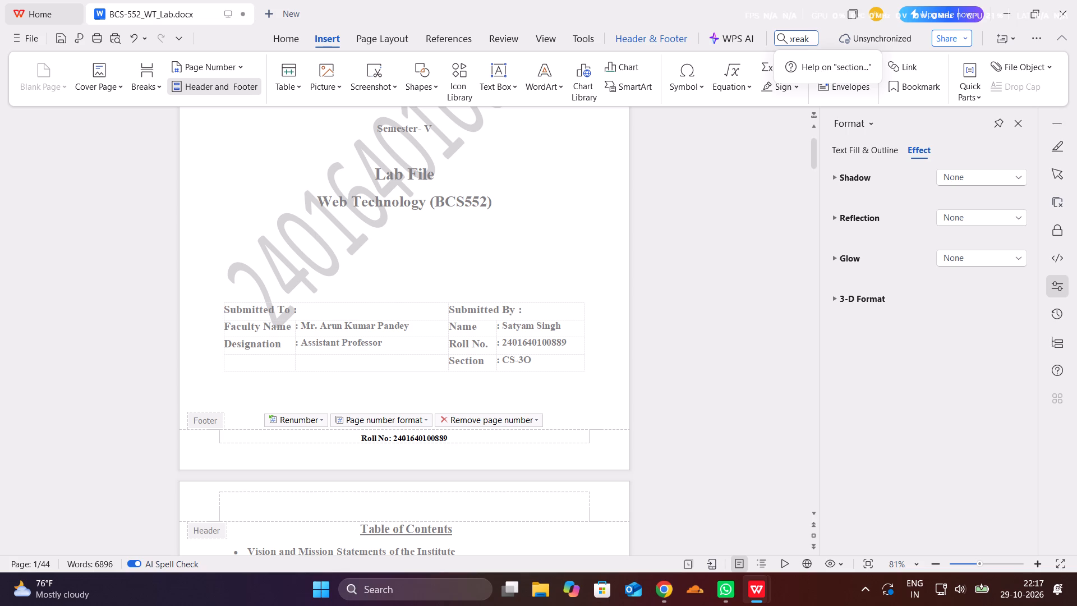
key(Return)
key(BackSpace)
key(BackSpace)
key(BackSpace)
key(BackSpace)
key(BackSpace)
key(BackSpace)
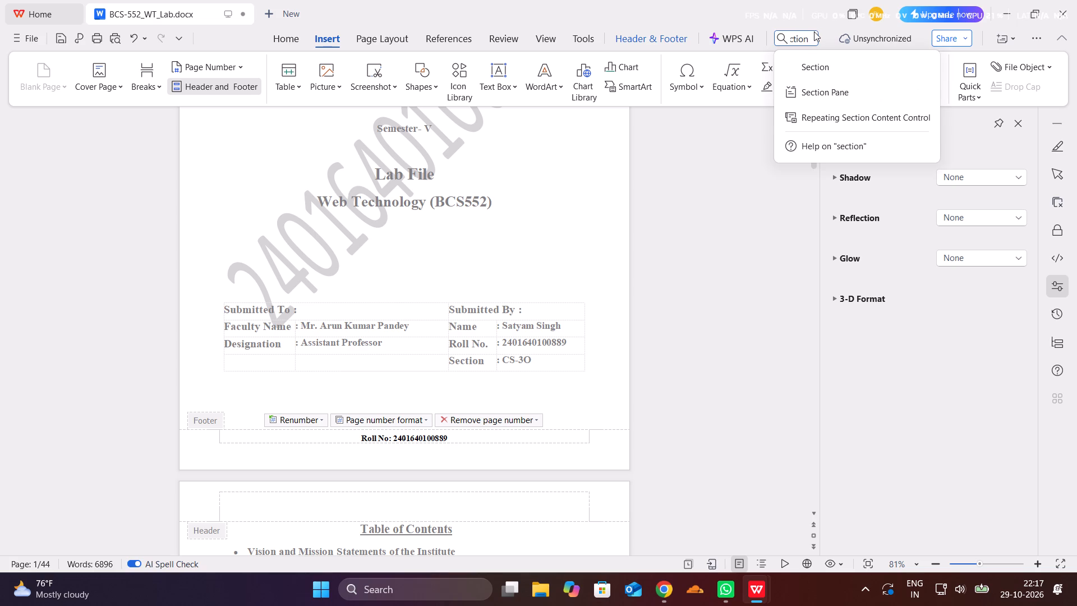
key(Return)
text(break)
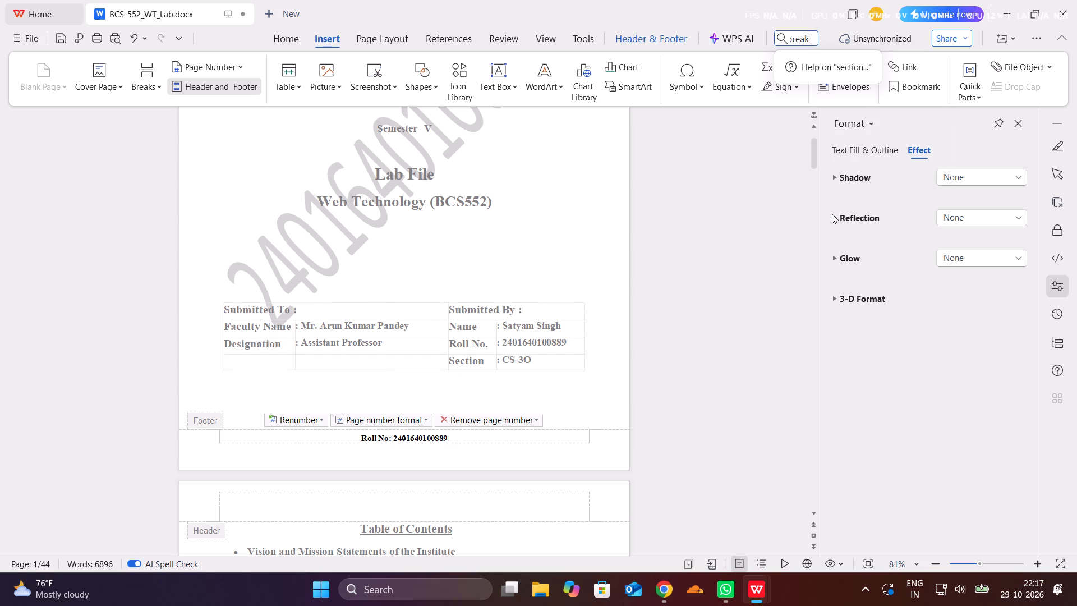
key(BackSpace)
key(BackSpace)
key(BackSpace)
key(BackSpace)
key(BackSpace)
key(BackSpace)
key(n)
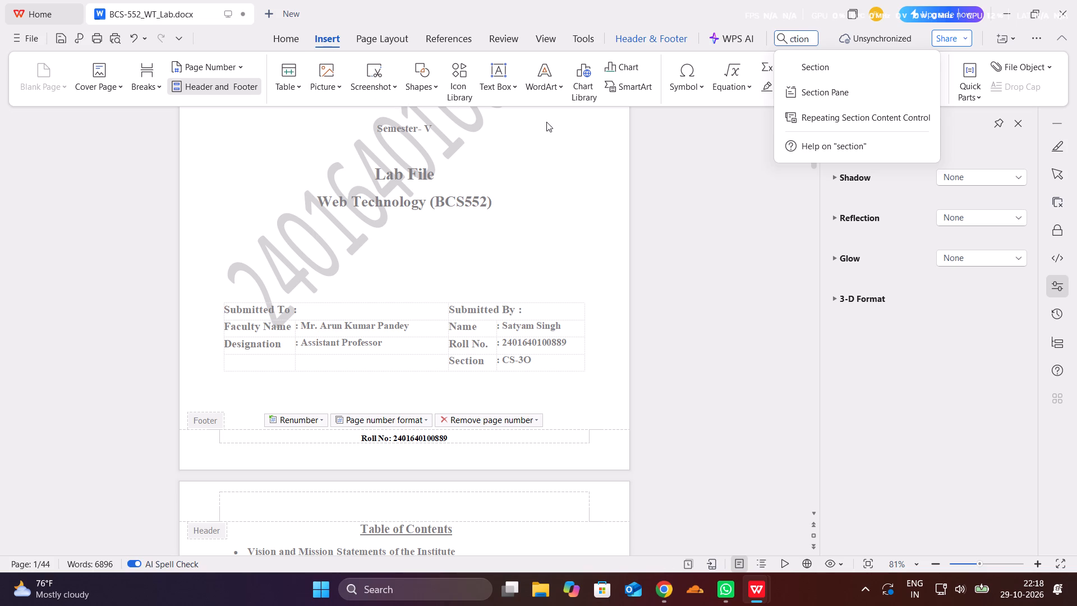
click(803, 64)
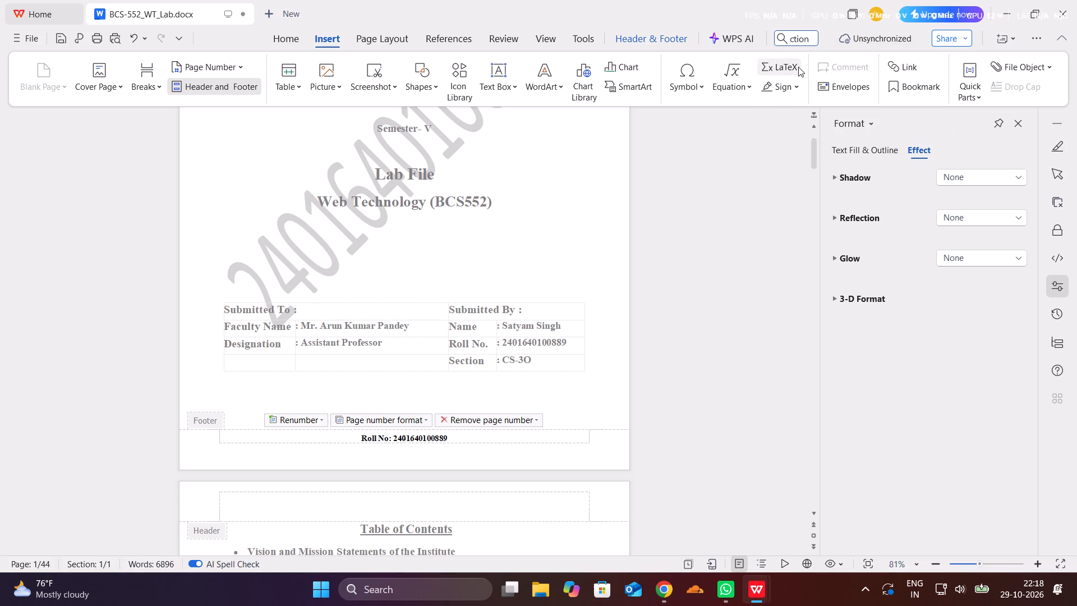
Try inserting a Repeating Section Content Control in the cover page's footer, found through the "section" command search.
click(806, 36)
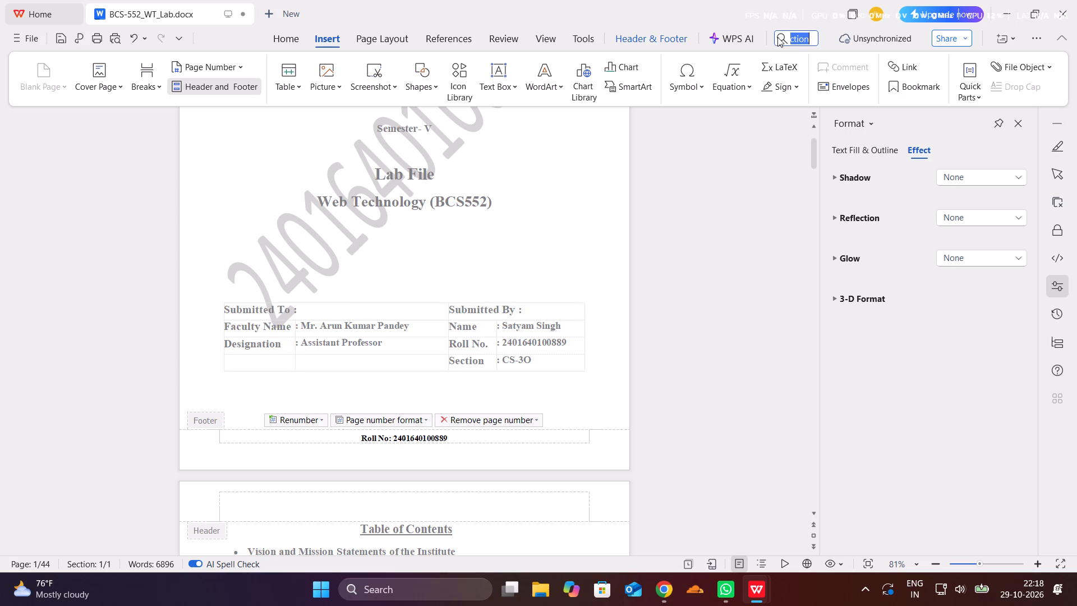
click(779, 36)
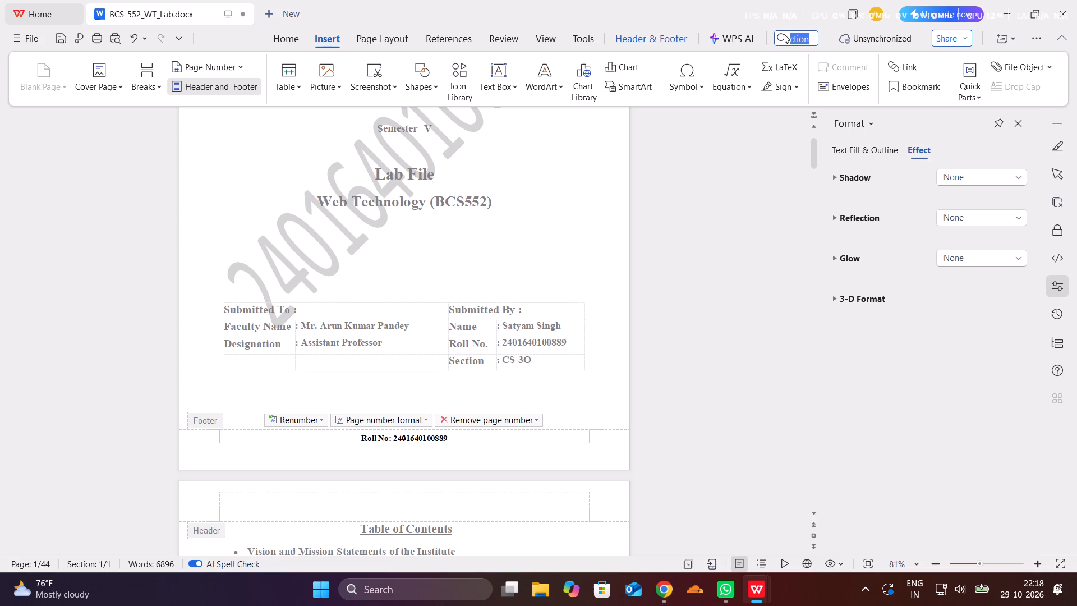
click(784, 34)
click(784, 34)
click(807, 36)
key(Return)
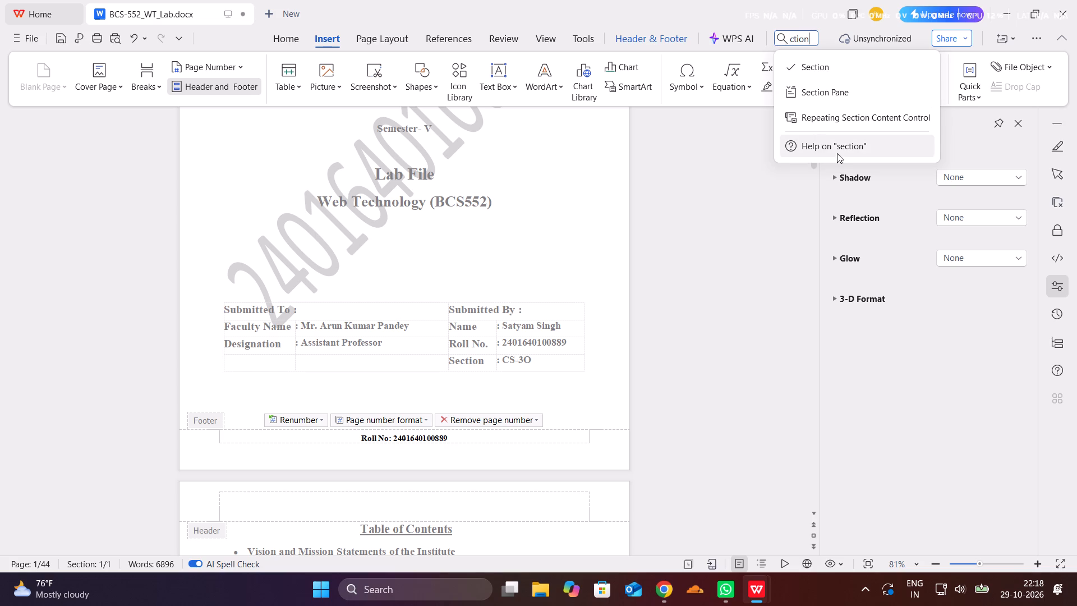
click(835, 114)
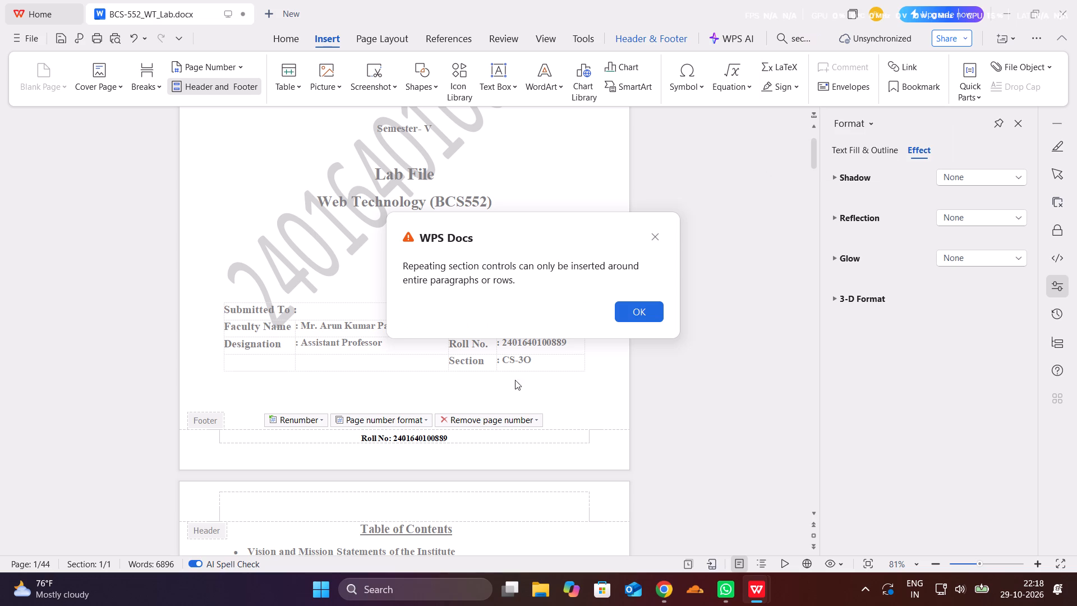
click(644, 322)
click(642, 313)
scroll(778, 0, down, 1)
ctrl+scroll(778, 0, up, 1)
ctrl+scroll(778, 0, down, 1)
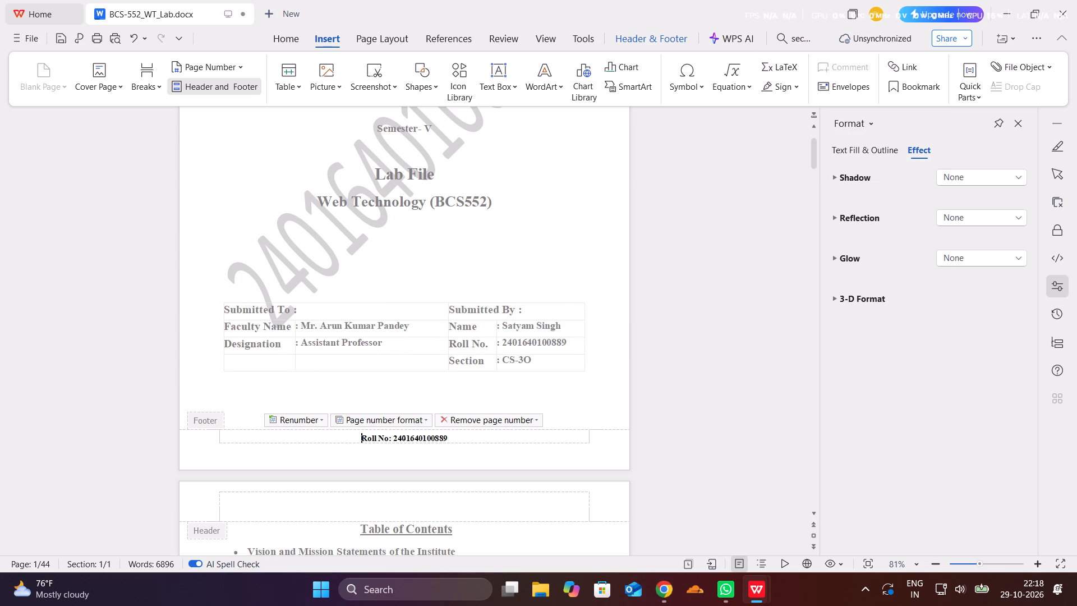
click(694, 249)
Remove the diagonal roll-number watermark from the document.
click(292, 36)
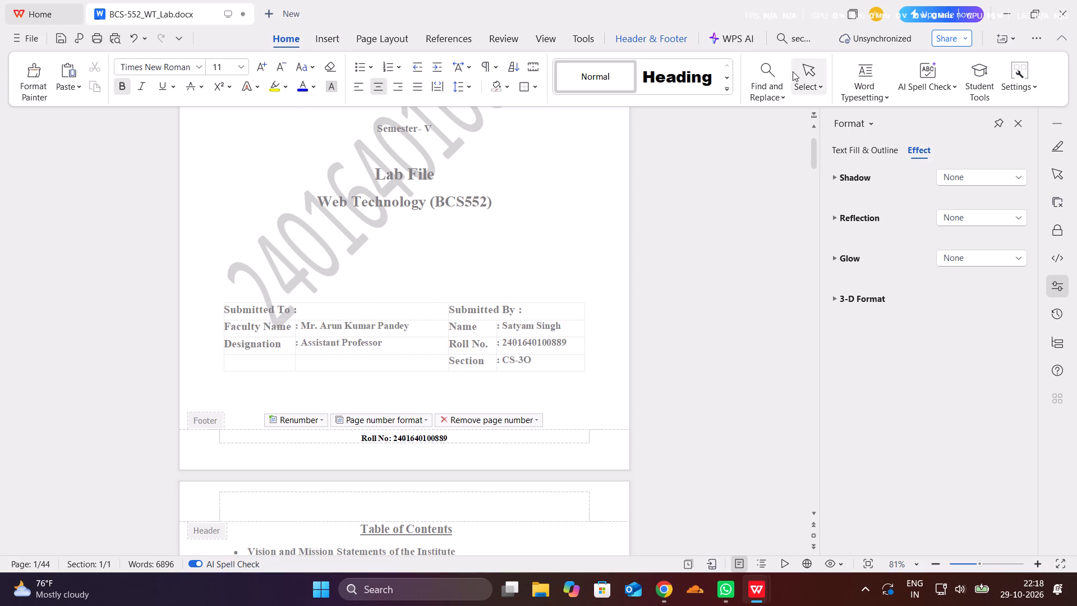
click(800, 36)
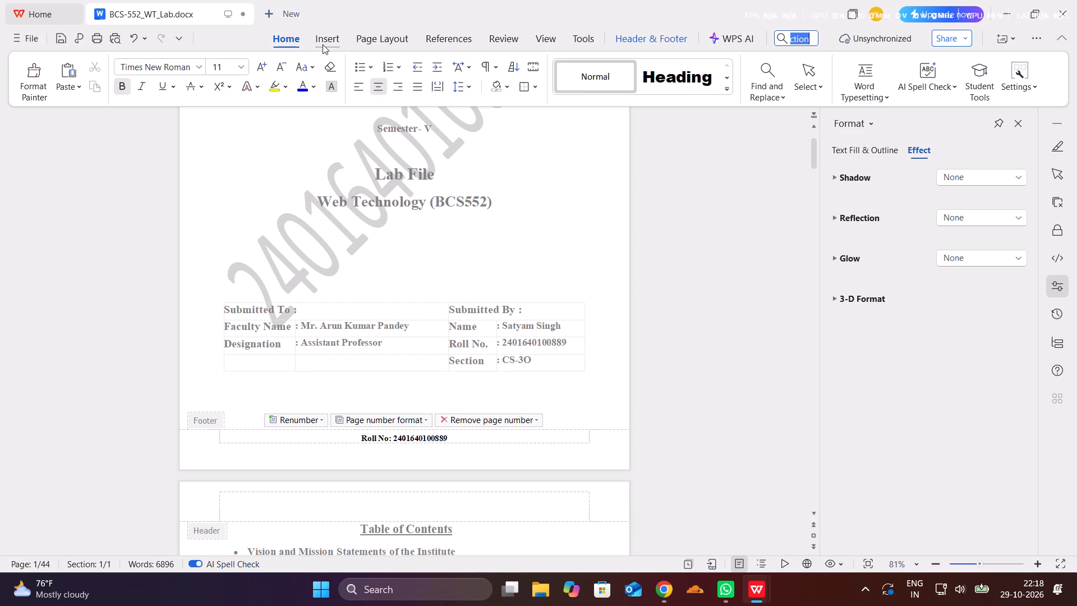
click(323, 44)
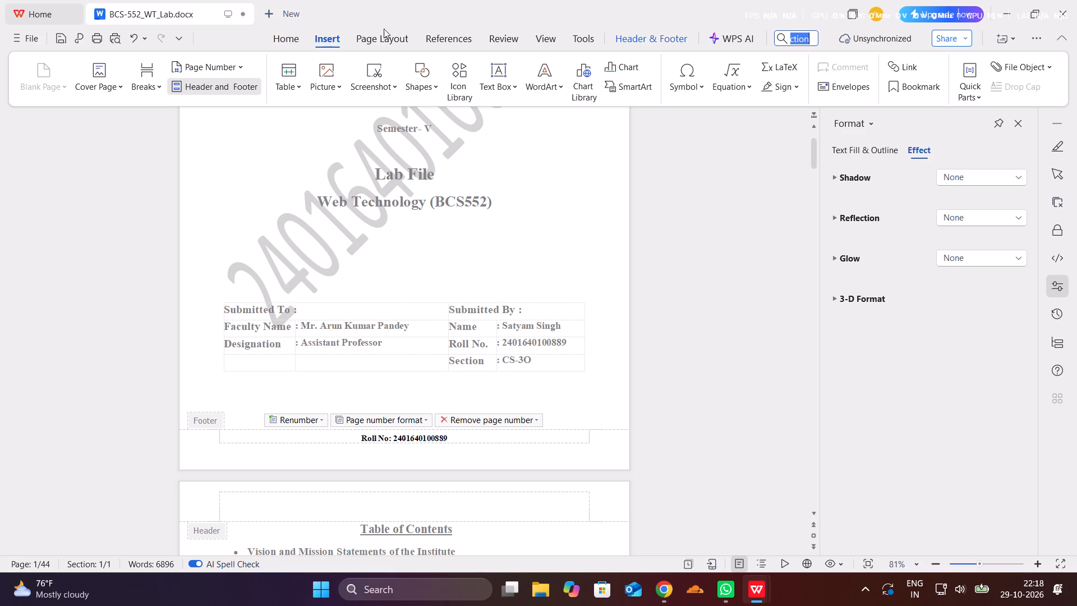
click(378, 33)
click(605, 63)
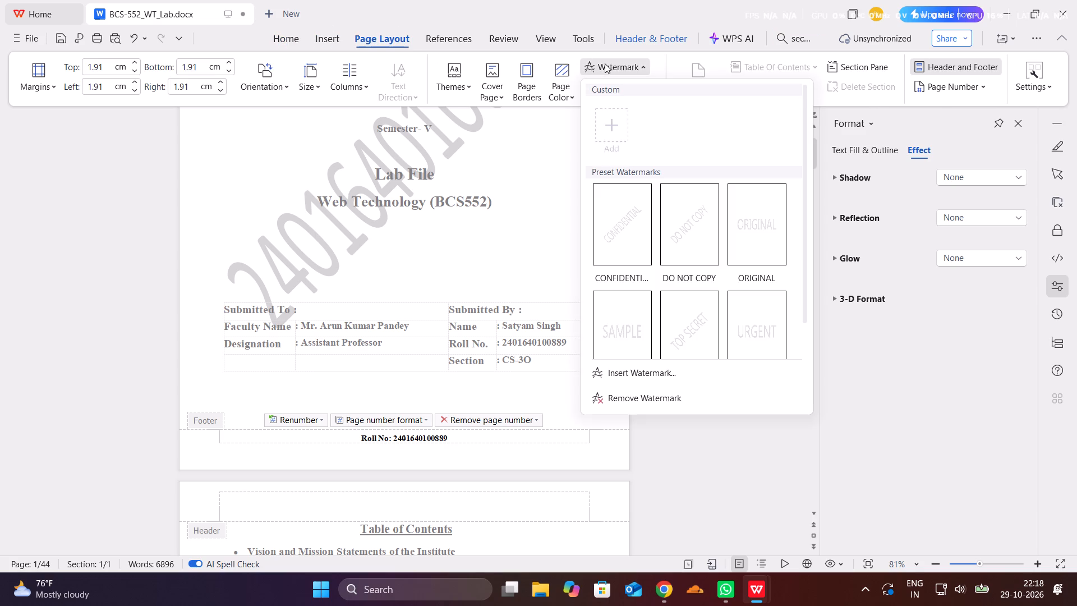
click(643, 402)
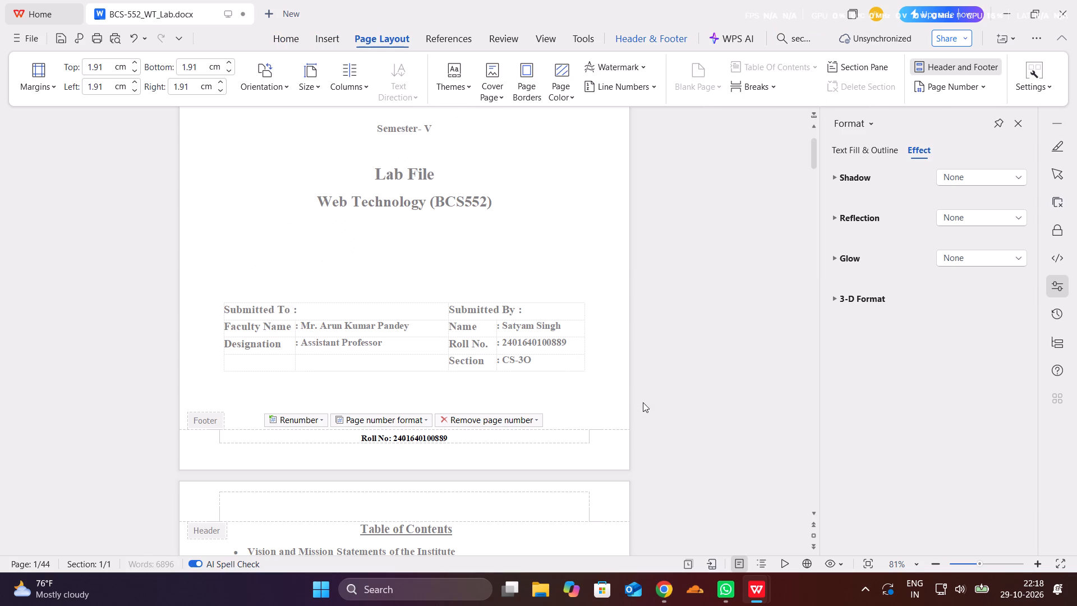
click(562, 275)
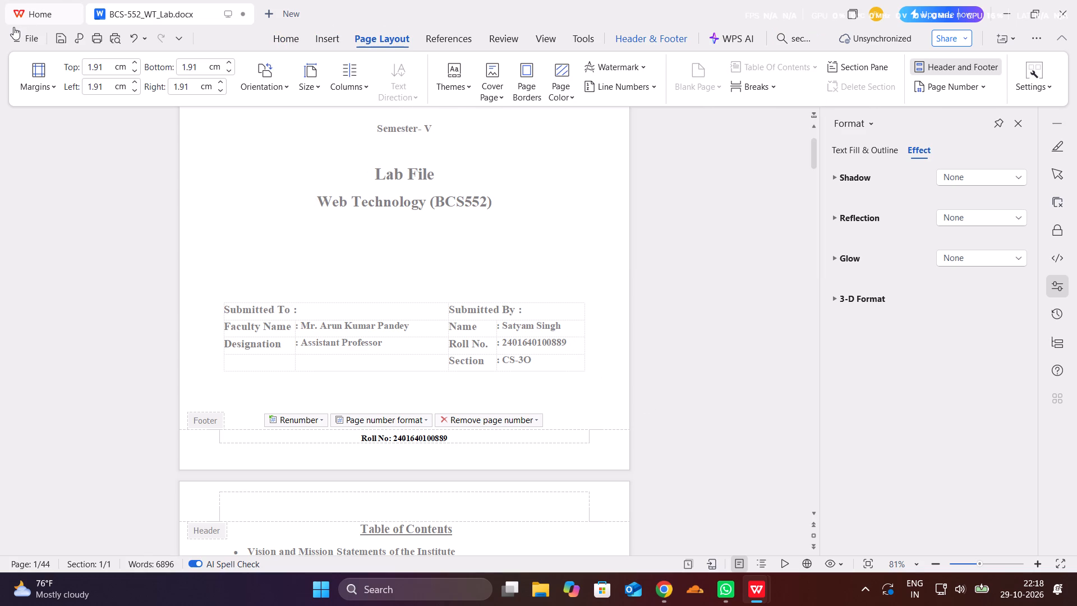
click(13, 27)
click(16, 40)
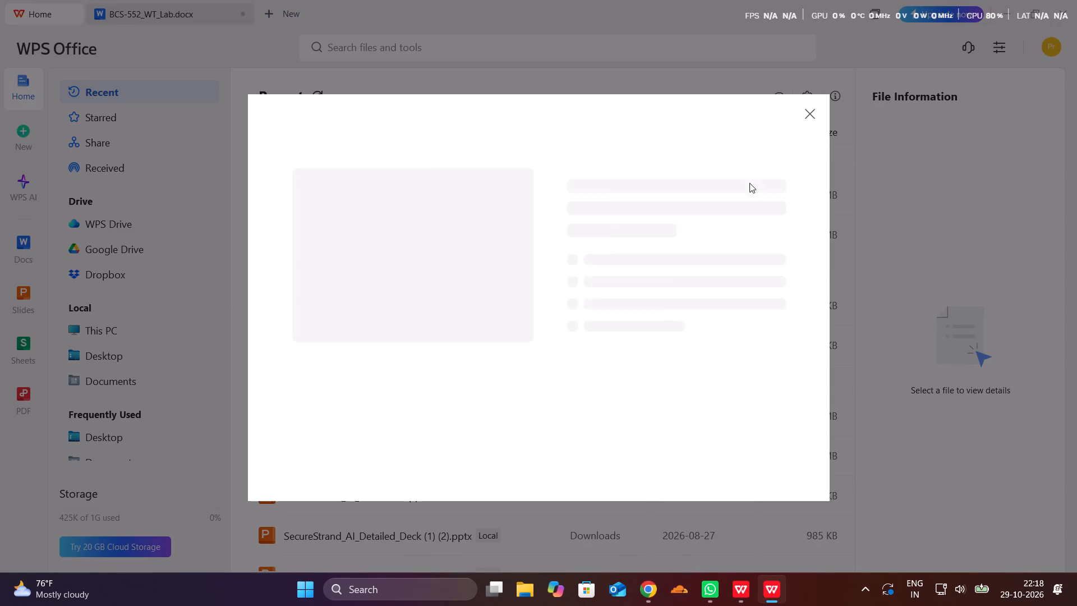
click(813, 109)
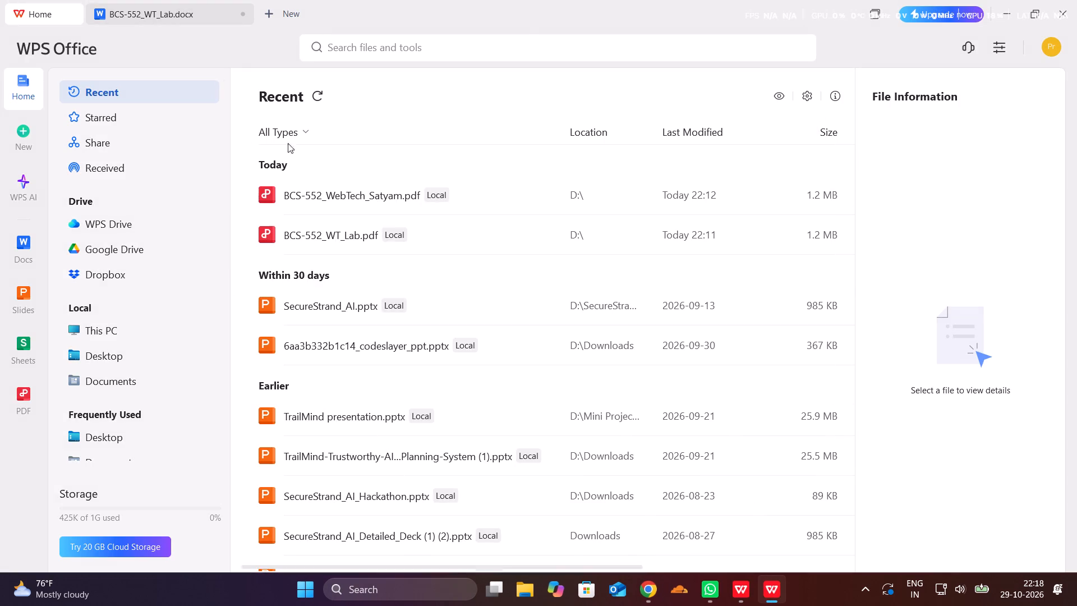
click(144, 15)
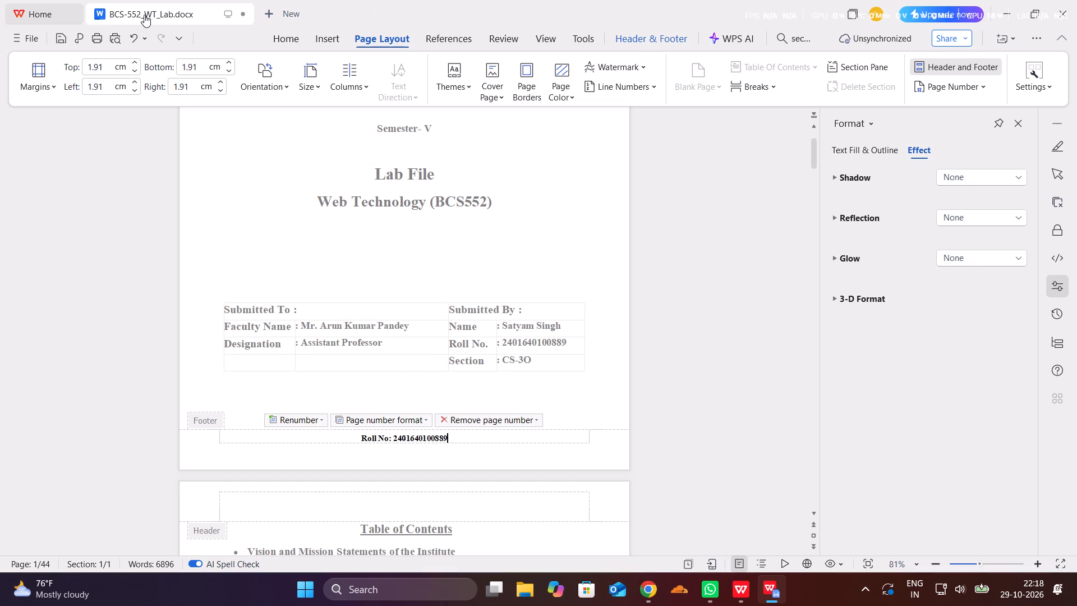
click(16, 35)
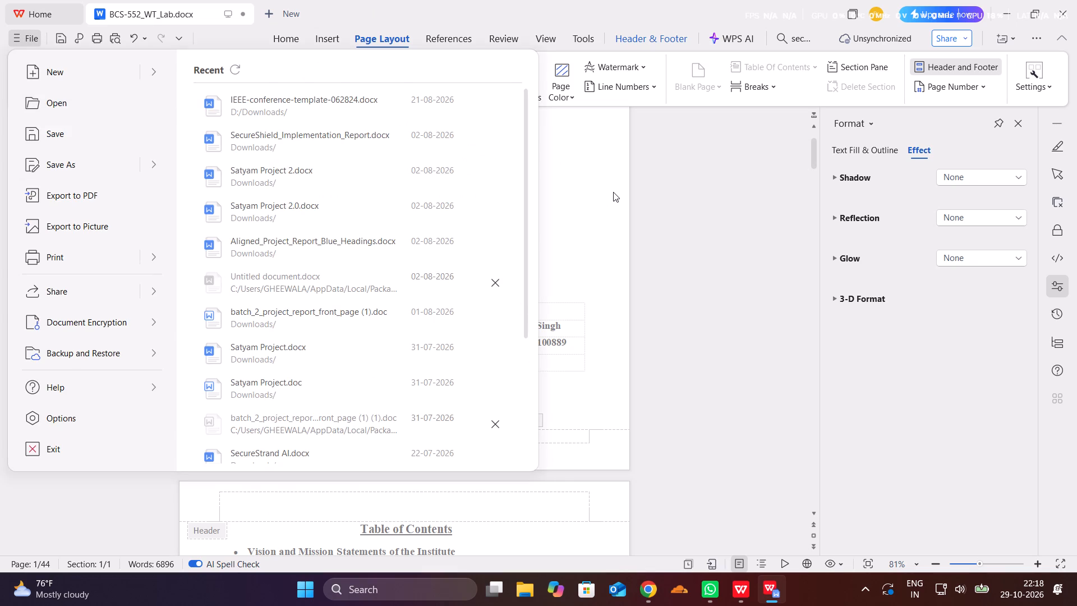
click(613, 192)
Leave header and footer editing and return to the cover page's body text.
double_click(659, 238)
double_click(576, 241)
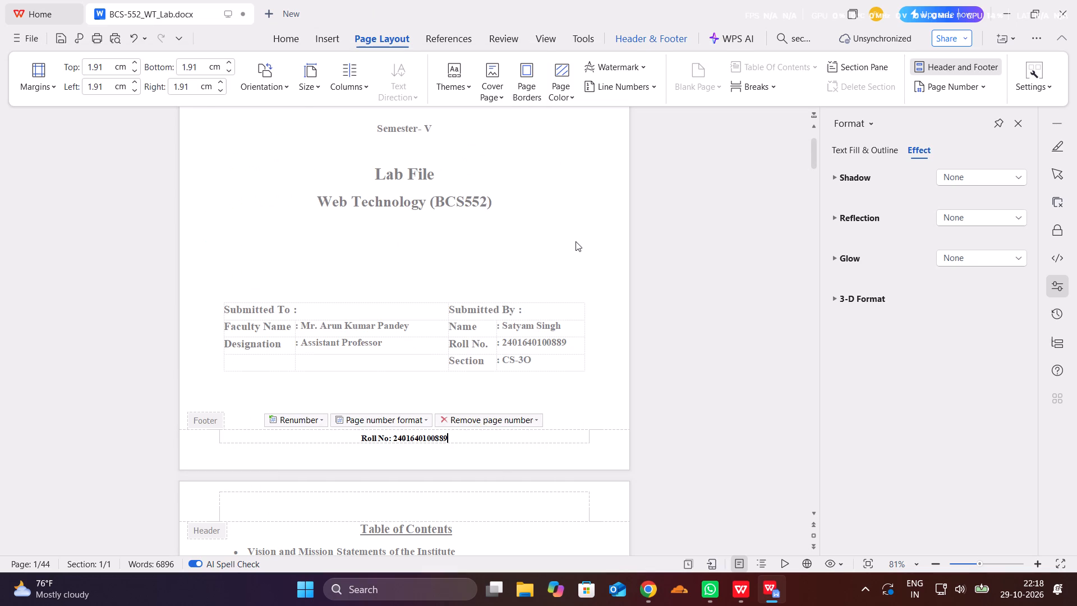
scroll(642, 337, down, 2)
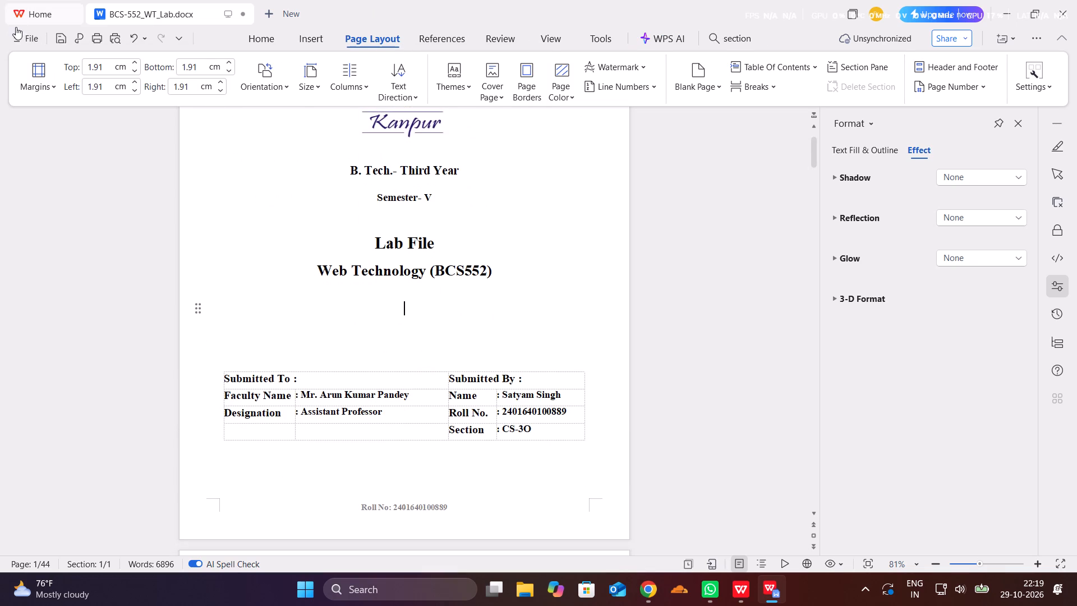
Open the Save As format choices for the lab document.
click(16, 34)
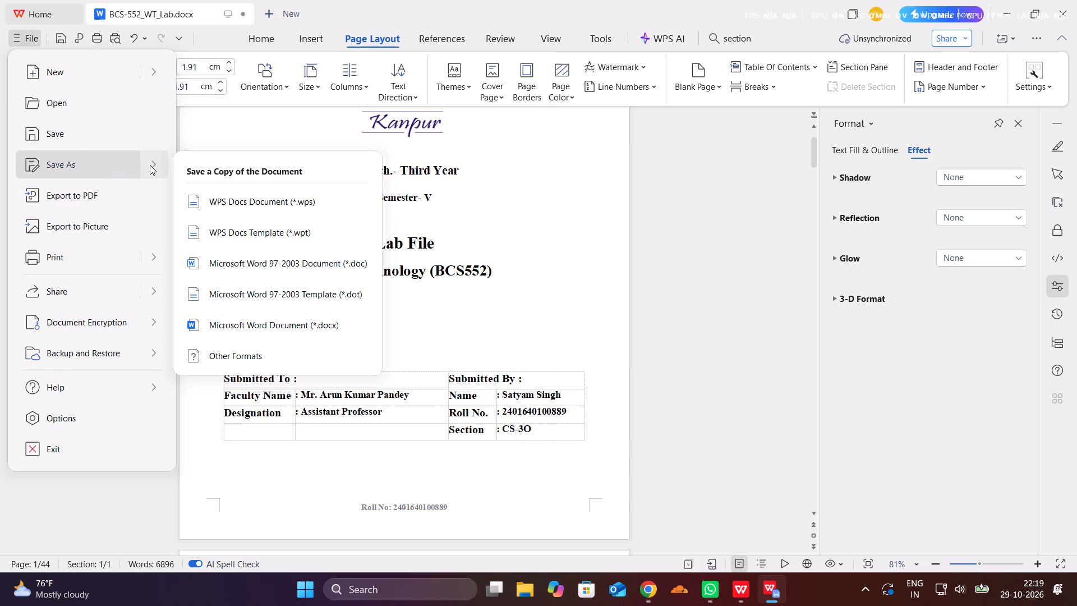
Save a copy of the lab document as BCS-552_WT_Satyam_Lab in Word (*.docx) format on the D: drive.
click(150, 165)
click(100, 164)
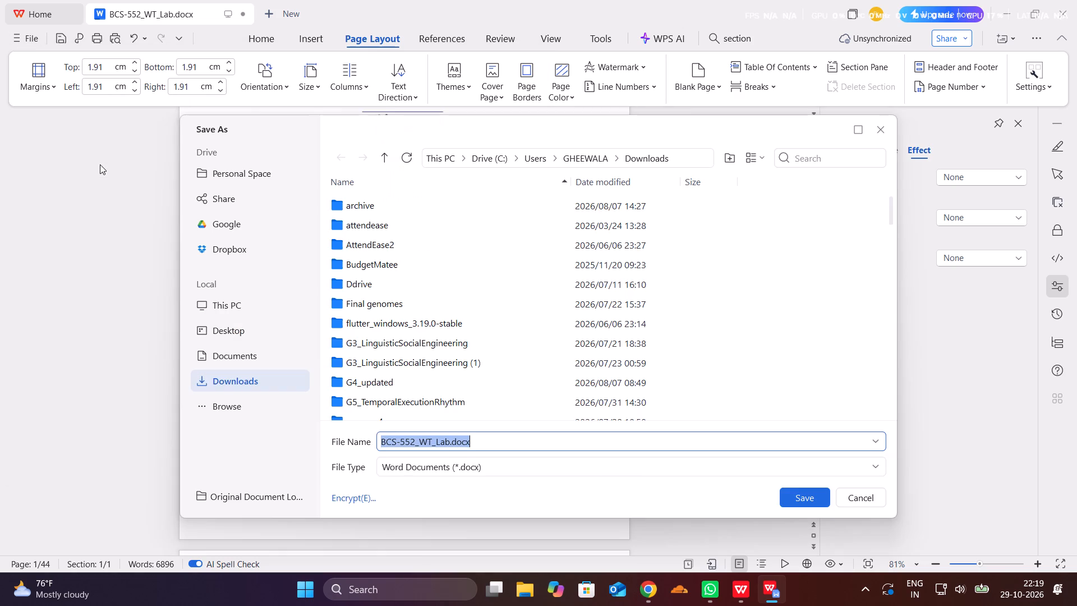
click(243, 401)
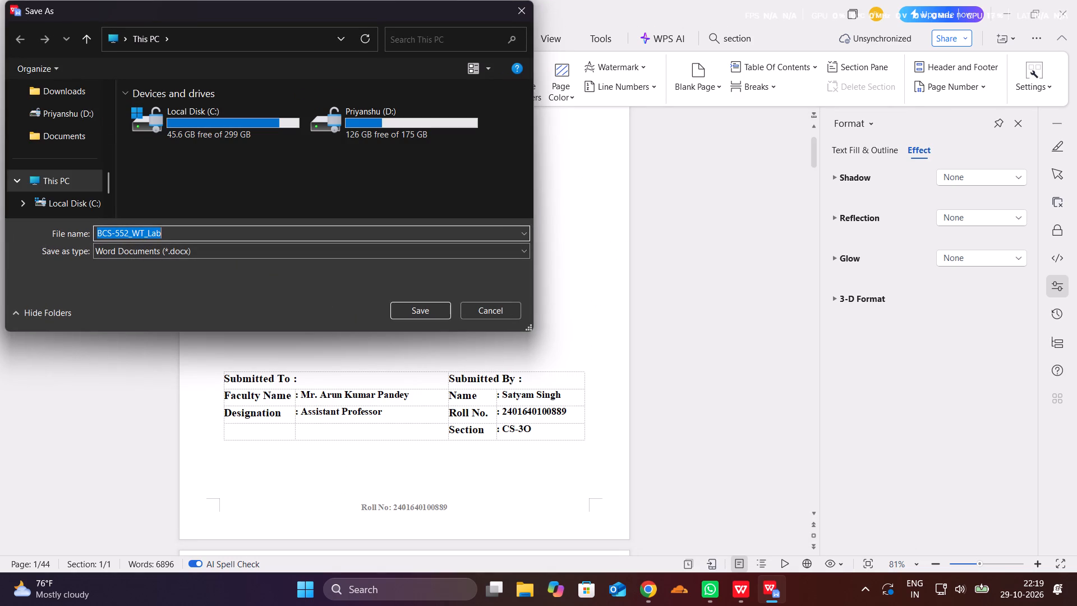
click(147, 233)
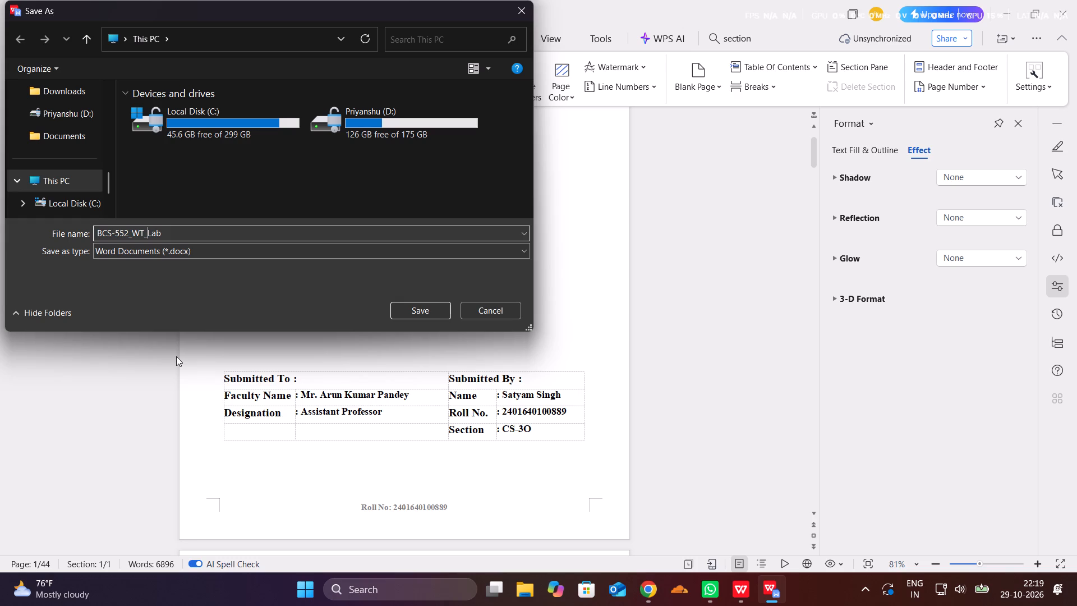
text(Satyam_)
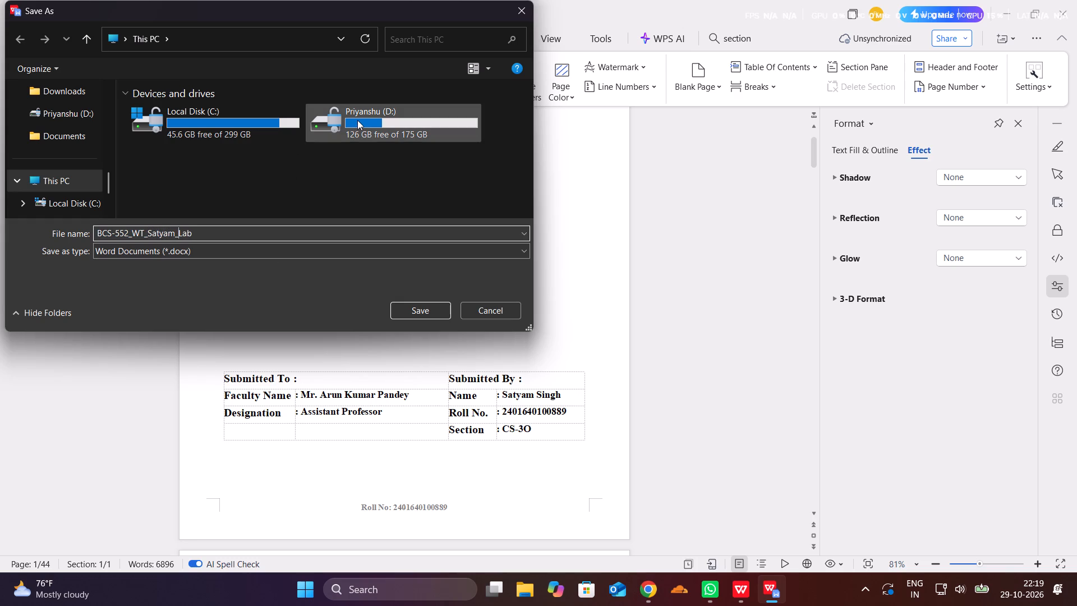
double_click(357, 120)
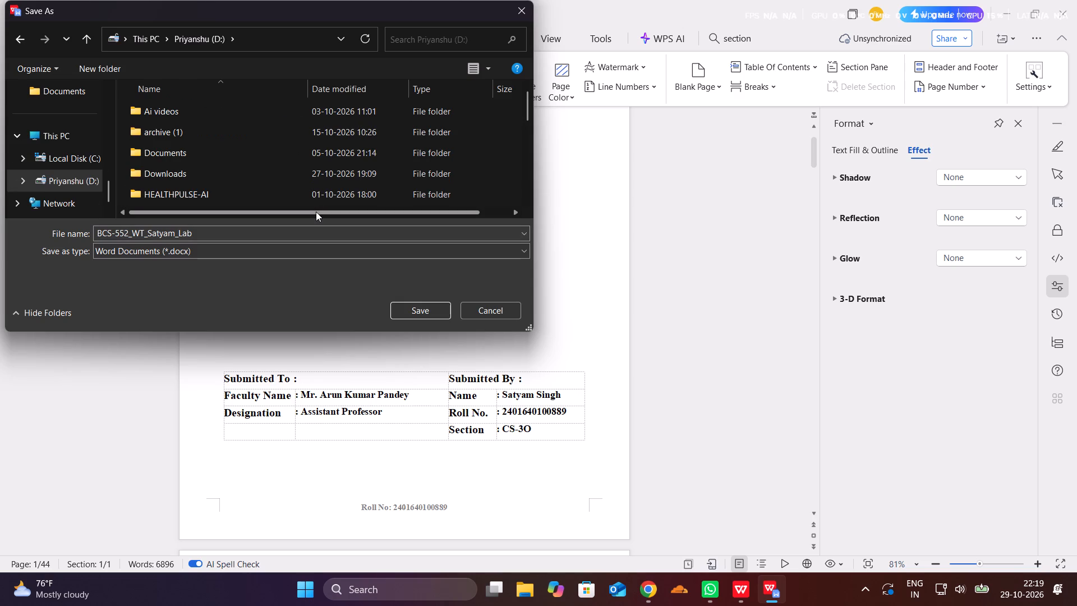